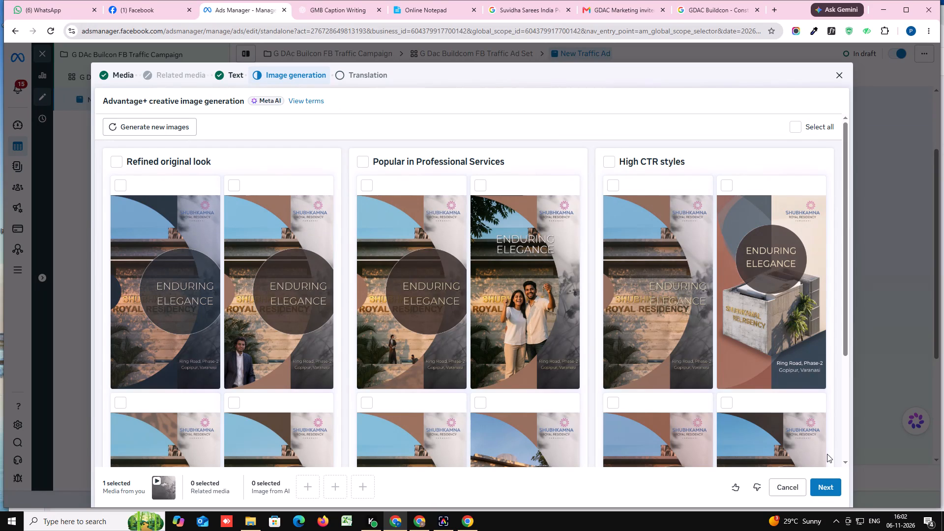
Look through the AI-generated image variations offered for the traffic ad.
scroll(426, 327, down, 9)
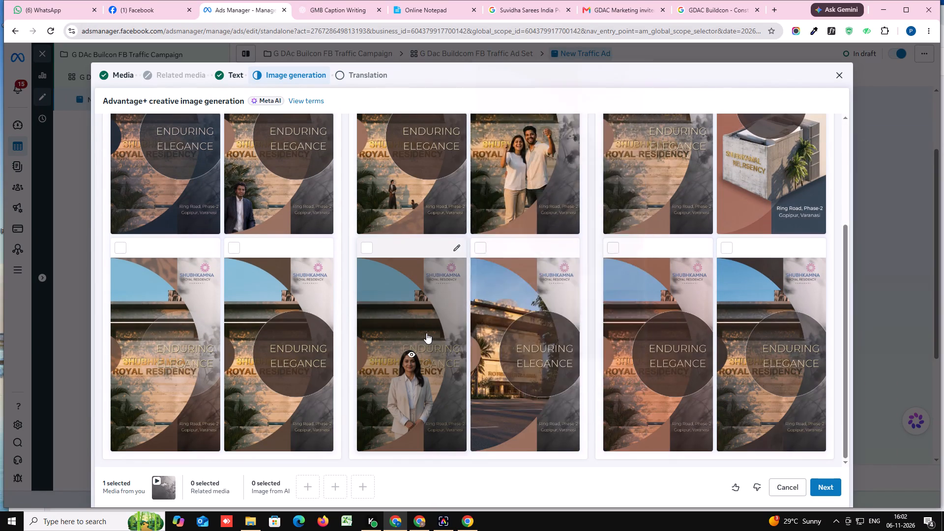
scroll(427, 331, down, 5)
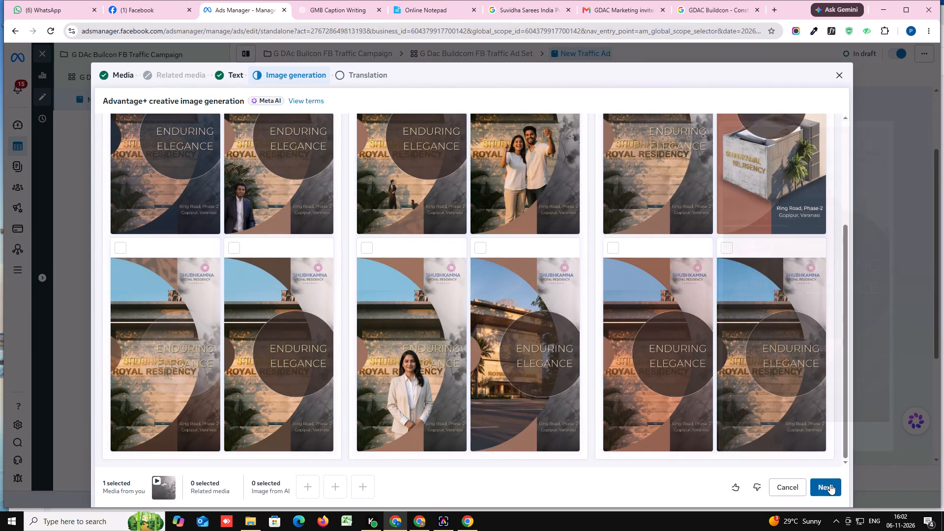
Finish the creative setup without any AI-generated images, keeping the recommended translation of all ad creatives and text.
click(830, 484)
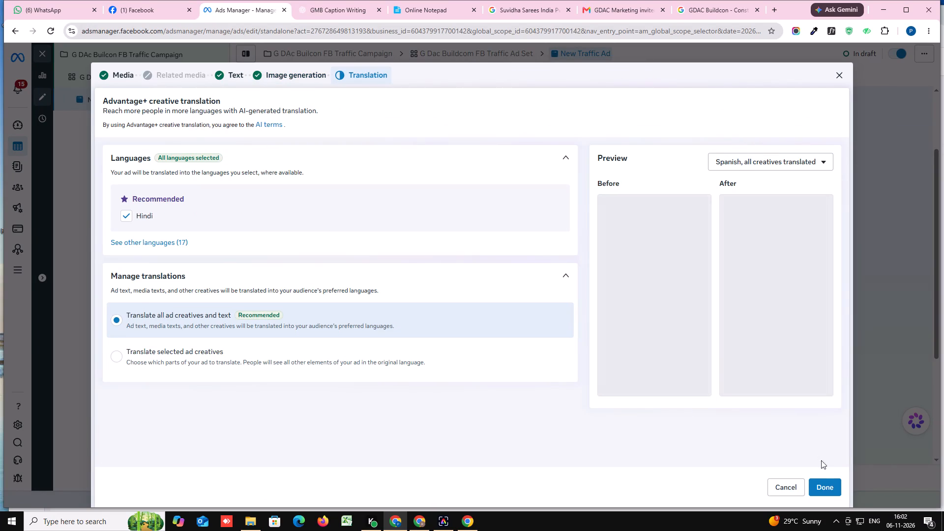
click(825, 487)
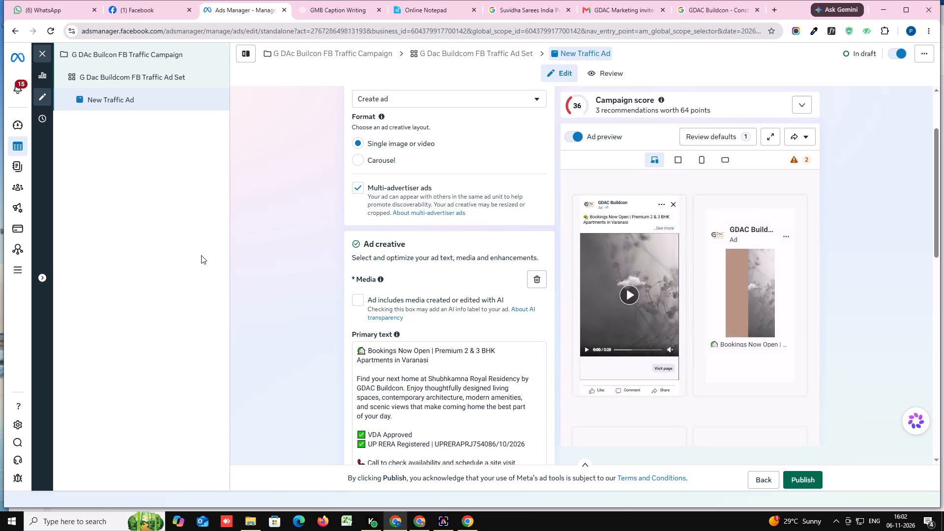
Review the traffic ad's media, primary text, call to action, translation, creative testing and tracking settings alongside its preview.
scroll(285, 274, down, 6)
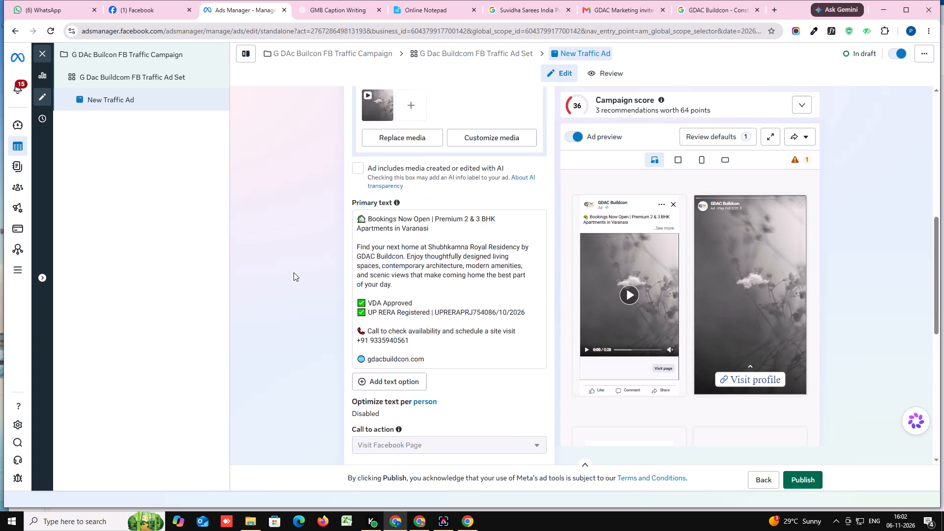
scroll(294, 272, down, 3)
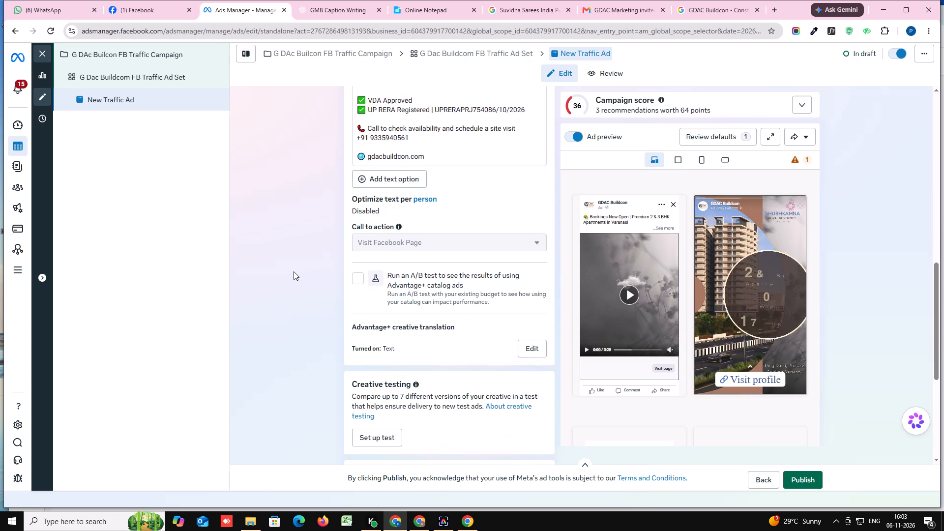
scroll(294, 271, down, 2)
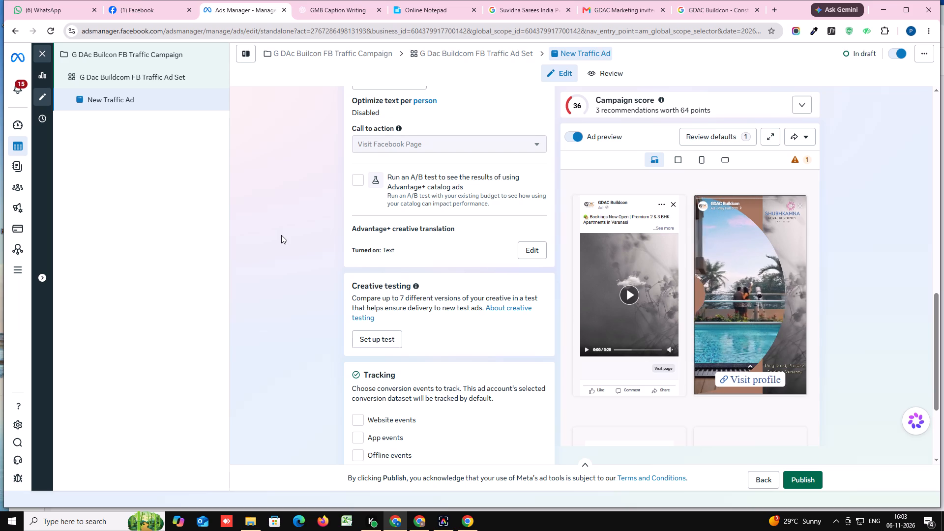
scroll(281, 235, up, 5)
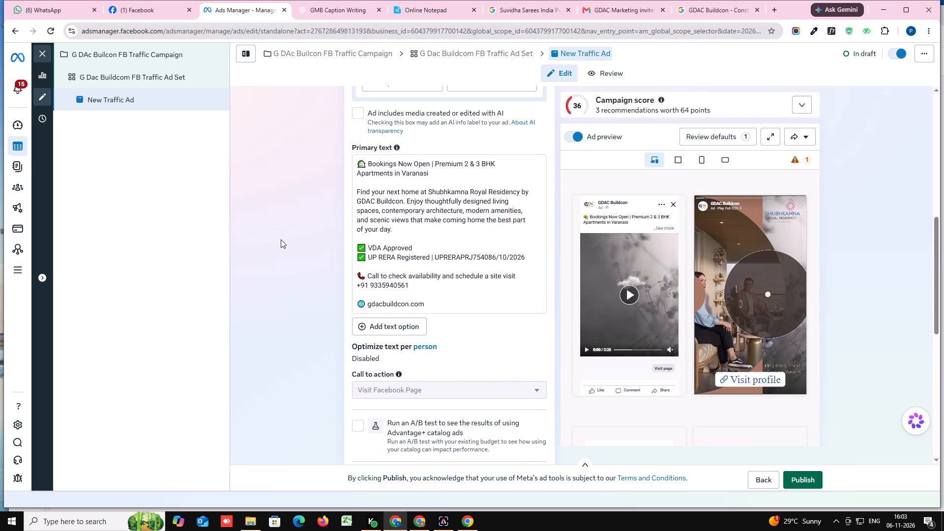
scroll(279, 241, down, 3)
scroll(275, 246, up, 3)
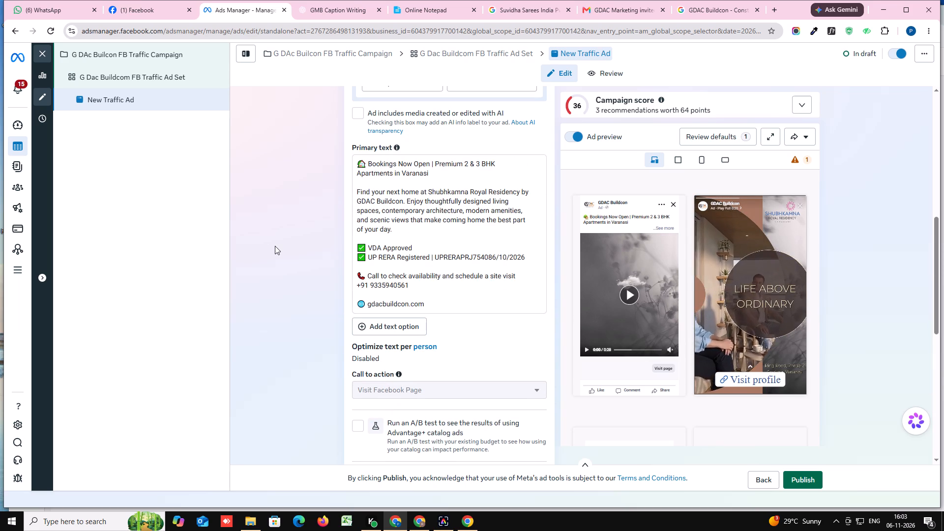
scroll(275, 246, down, 2)
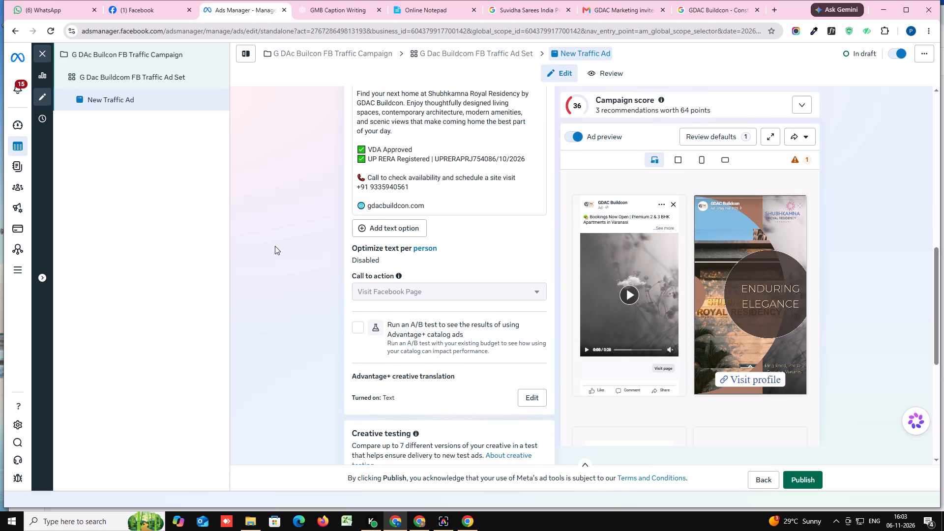
scroll(275, 246, up, 2)
scroll(275, 246, down, 1)
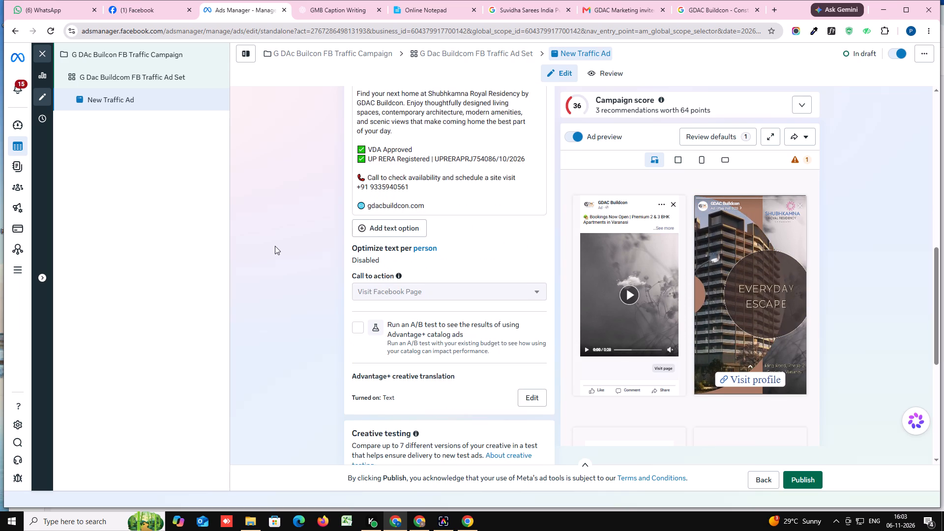
scroll(275, 246, up, 5)
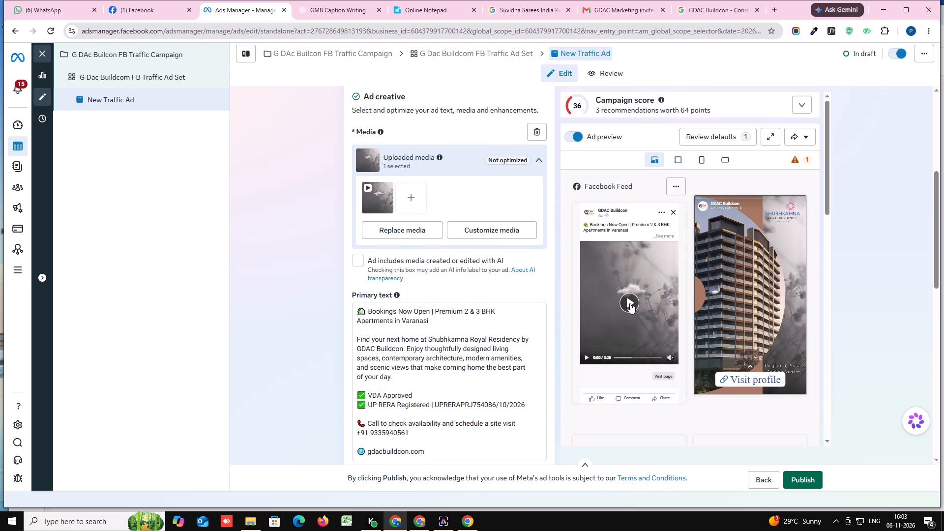
Play the ad's video preview and review its media, primary text, call to action, translation and tracking settings.
click(630, 303)
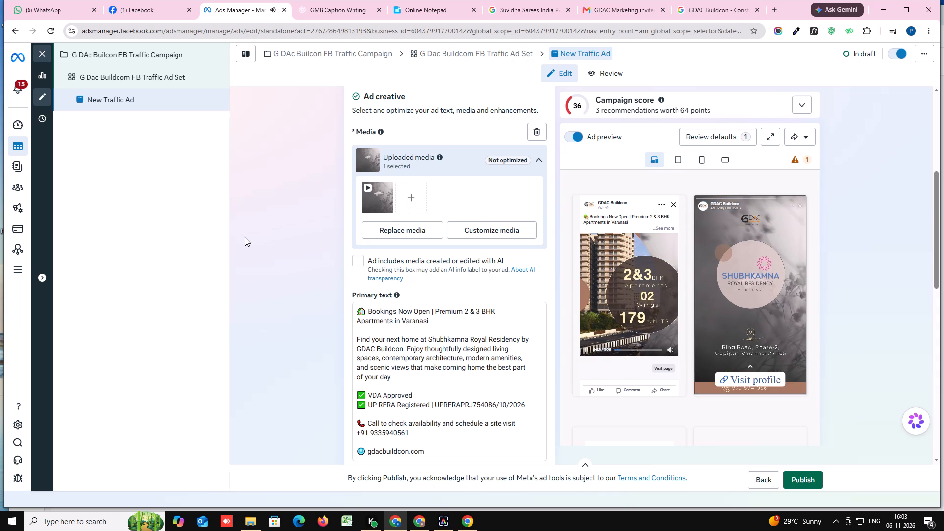
scroll(245, 237, down, 2)
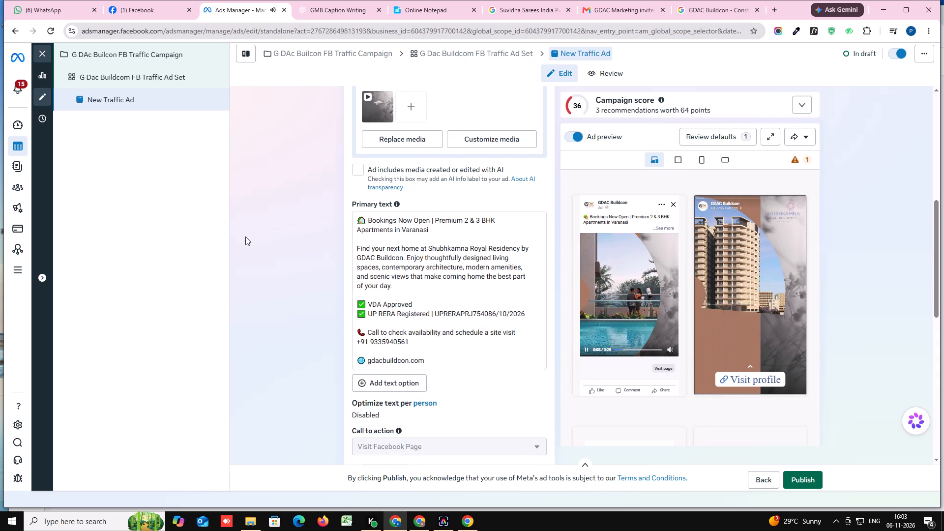
scroll(245, 237, up, 1)
scroll(249, 236, down, 4)
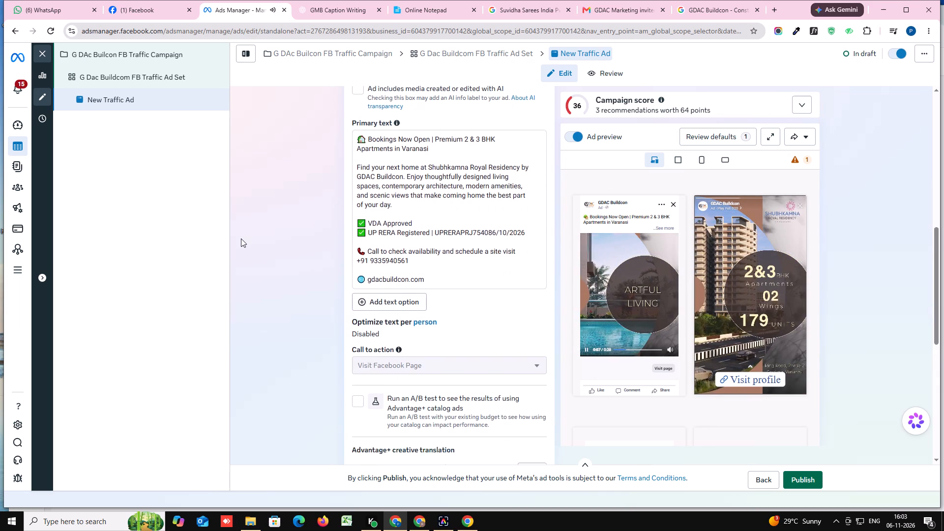
scroll(241, 238, down, 2)
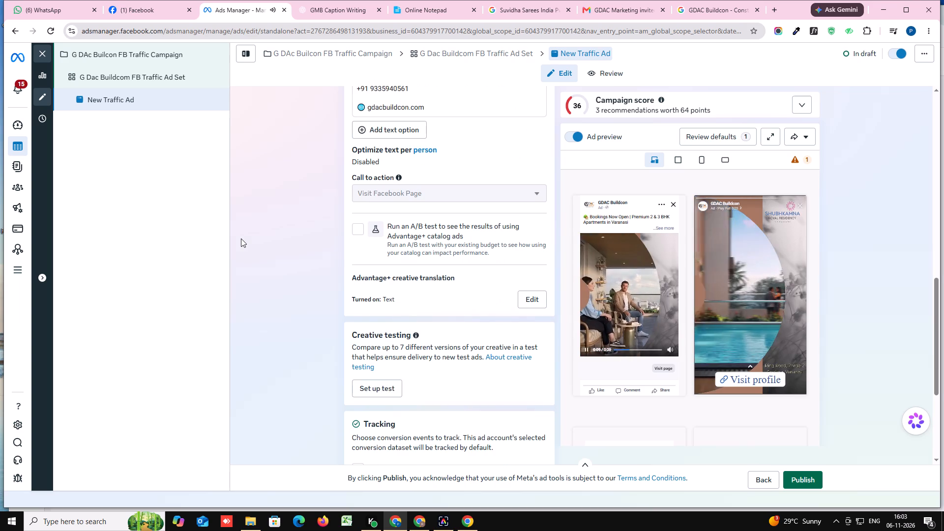
scroll(241, 238, down, 2)
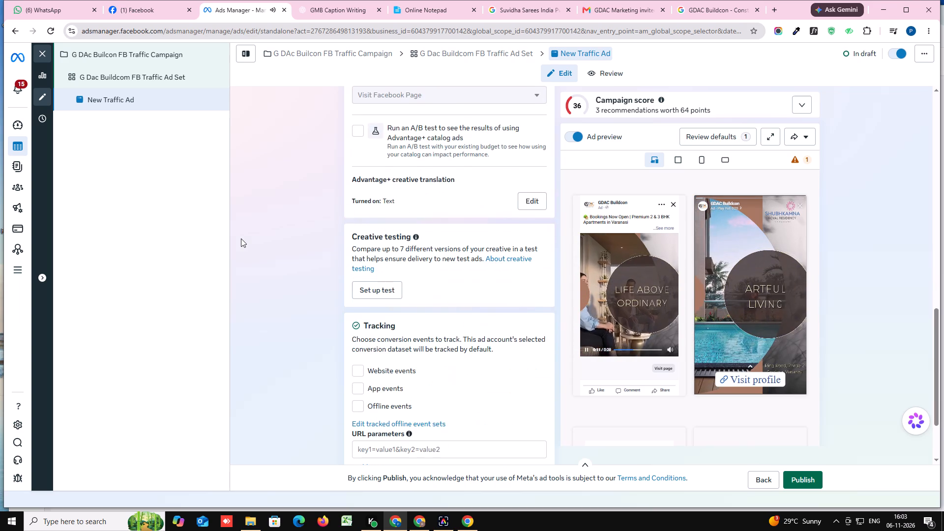
scroll(241, 238, up, 3)
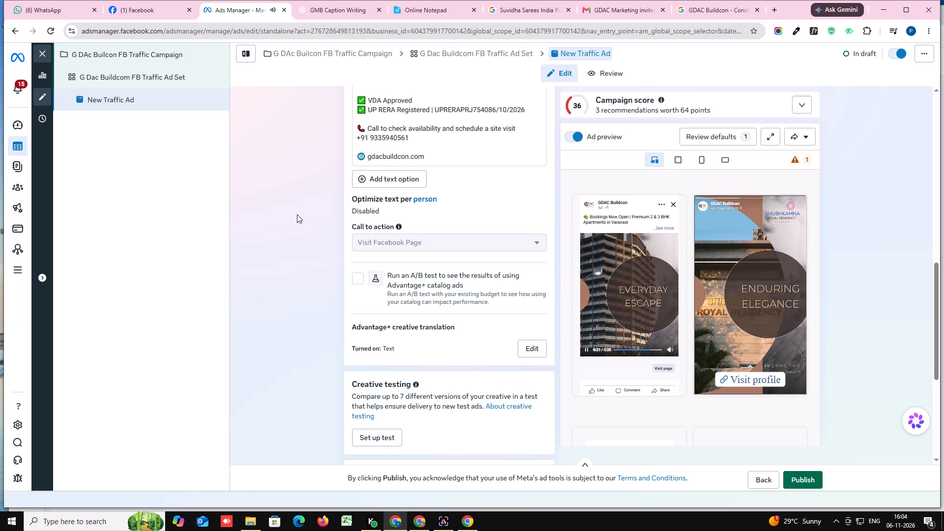
scroll(298, 214, up, 2)
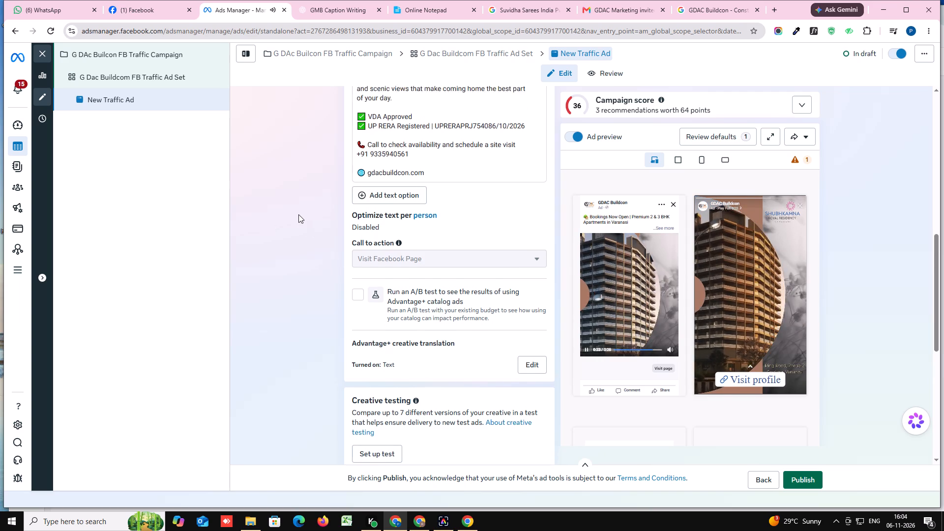
scroll(298, 214, up, 2)
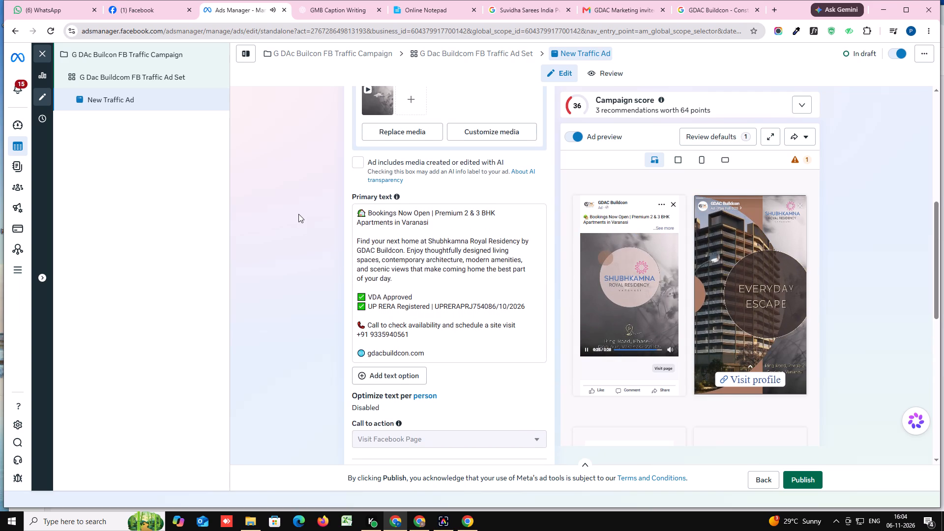
scroll(298, 214, up, 3)
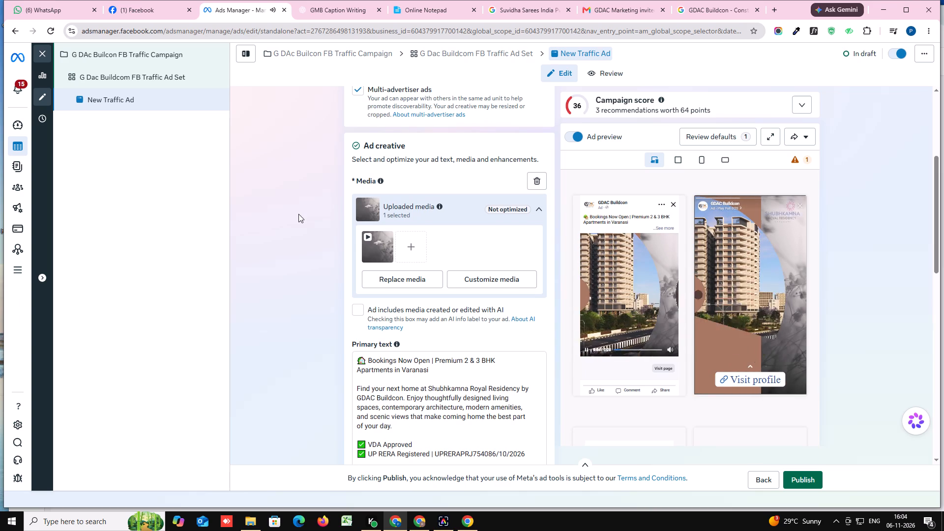
scroll(298, 214, down, 1)
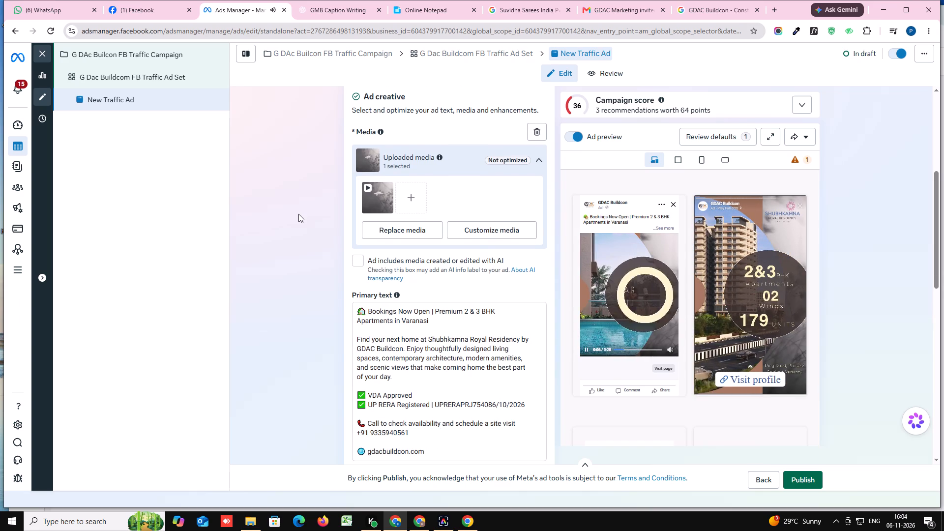
scroll(298, 214, down, 2)
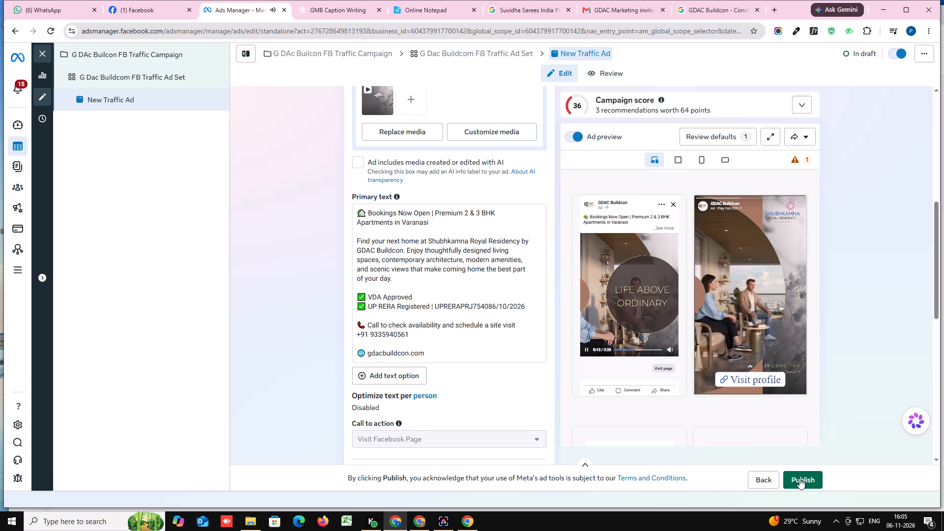
Publish the new G DAC Buildcon Facebook traffic ad.
click(799, 478)
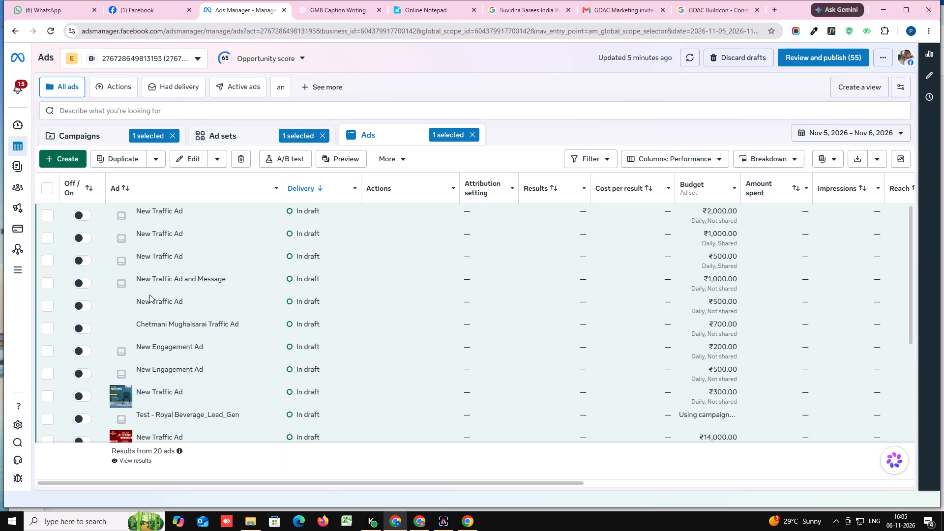
Clear the ad, ad set and campaign selections to return to the unfiltered campaign list.
scroll(135, 295, down, 12)
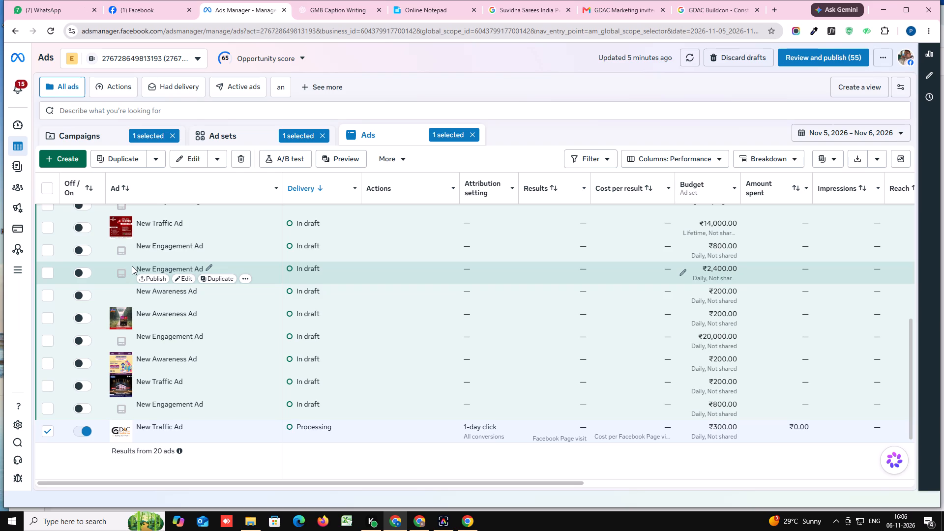
click(472, 133)
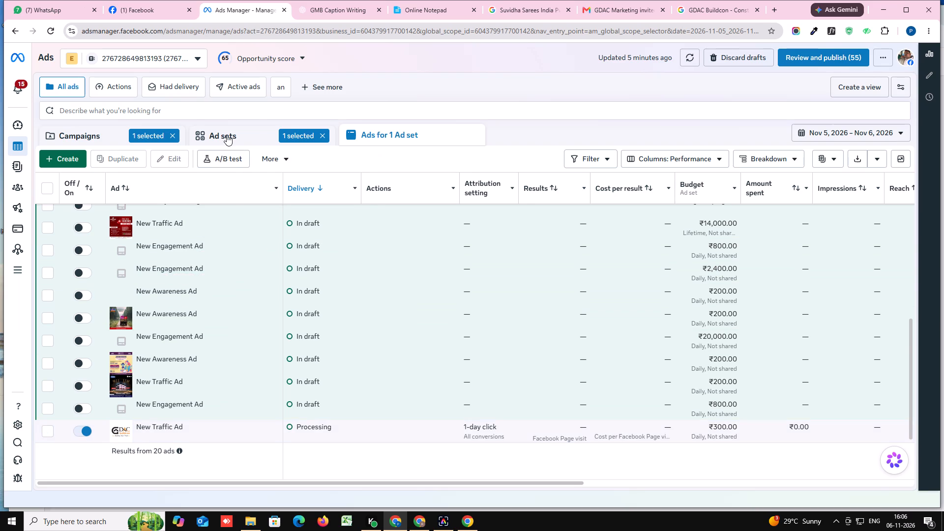
click(229, 136)
click(323, 130)
click(101, 136)
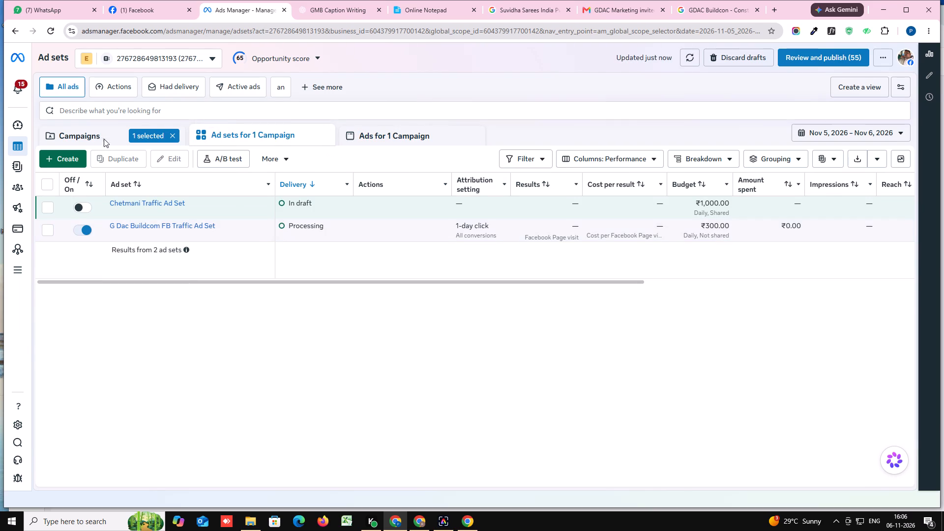
click(154, 131)
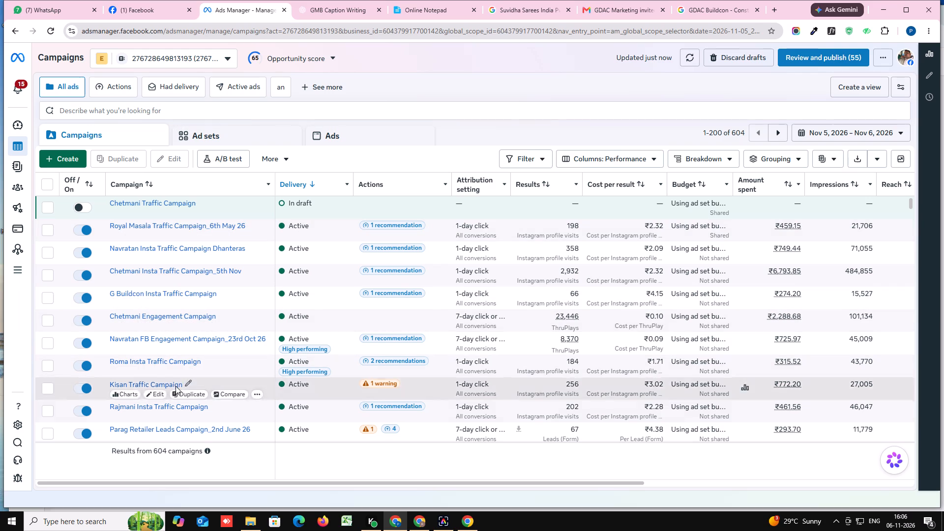
Create a new campaign with manual setup, the Auction buying type and the Leads objective.
click(62, 155)
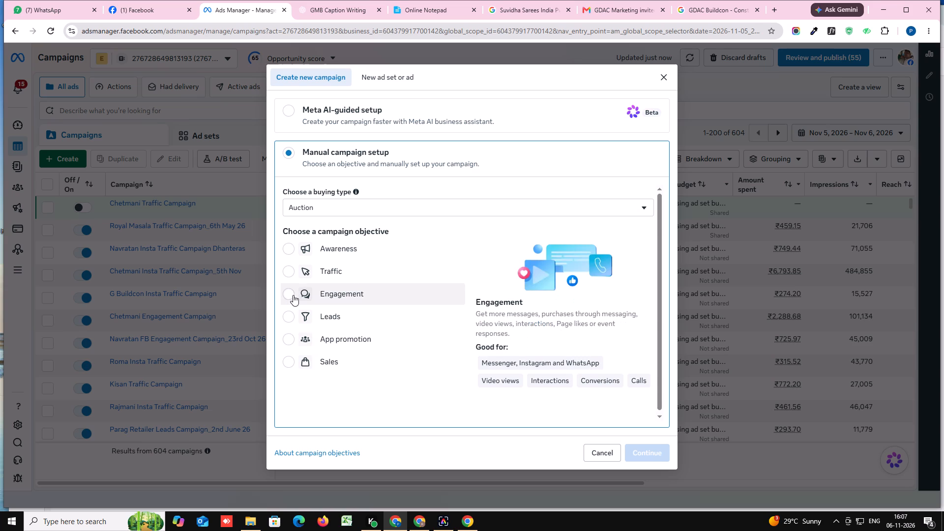
click(287, 320)
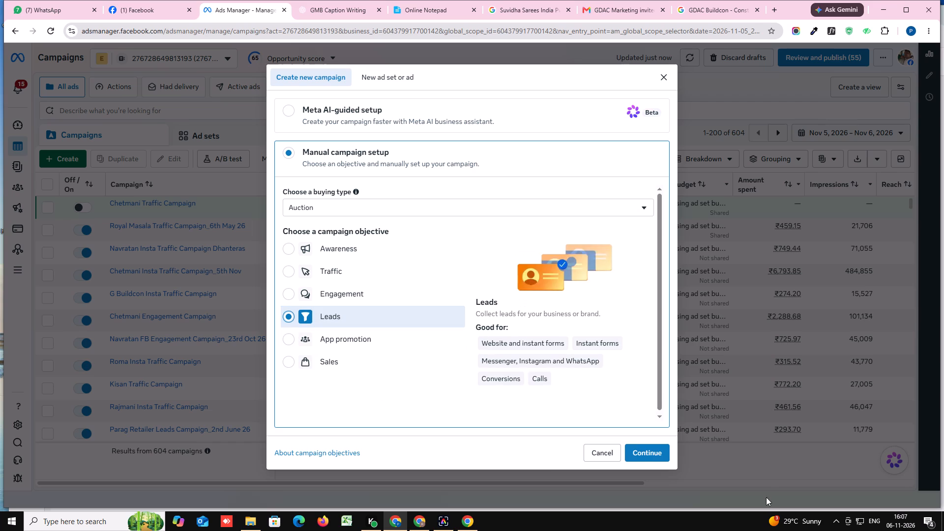
click(630, 455)
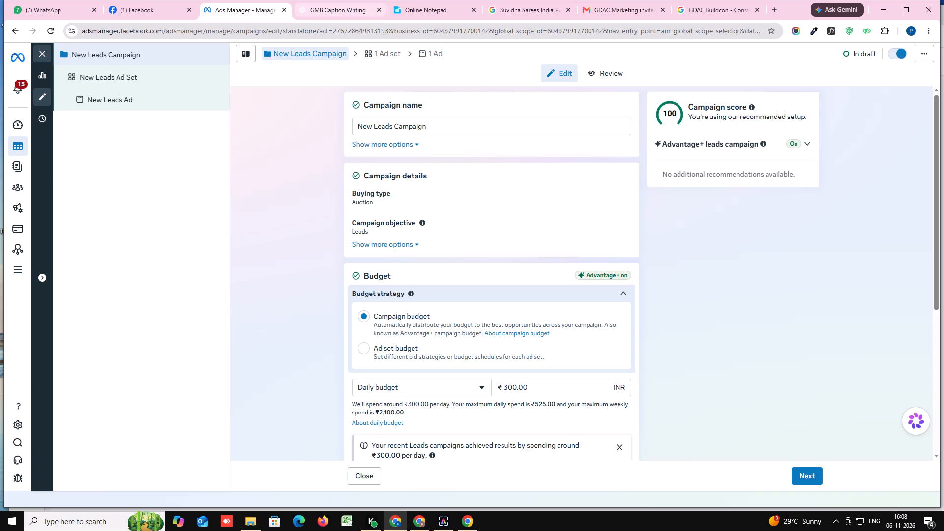
Replace "New" with "G Dac" at the start of the leads campaign's name.
drag(372, 125, 353, 129)
key(BackSpace)
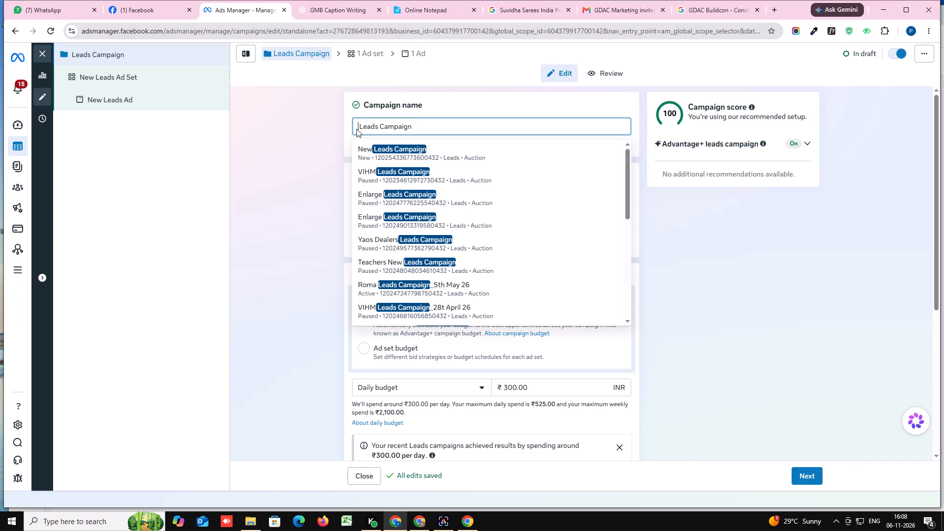
text(G DAc)
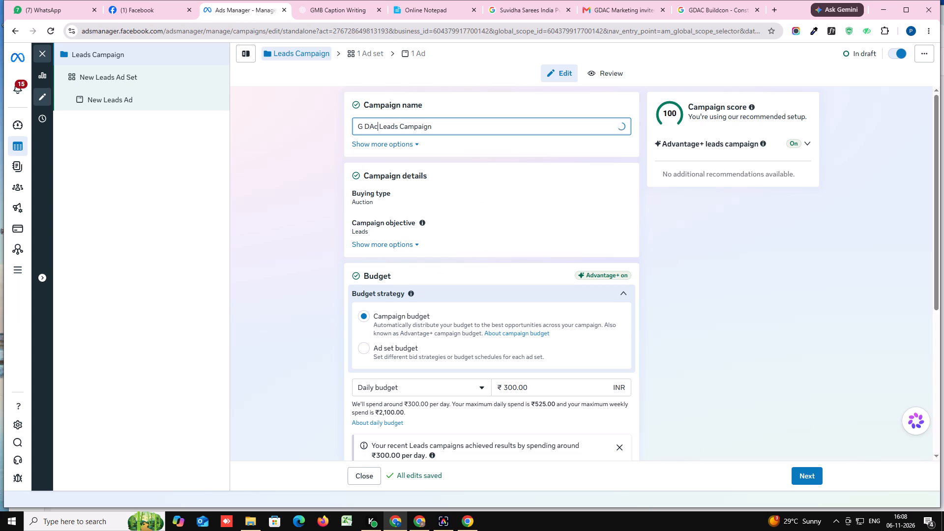
key(BackSpace)
key(BackSpace)
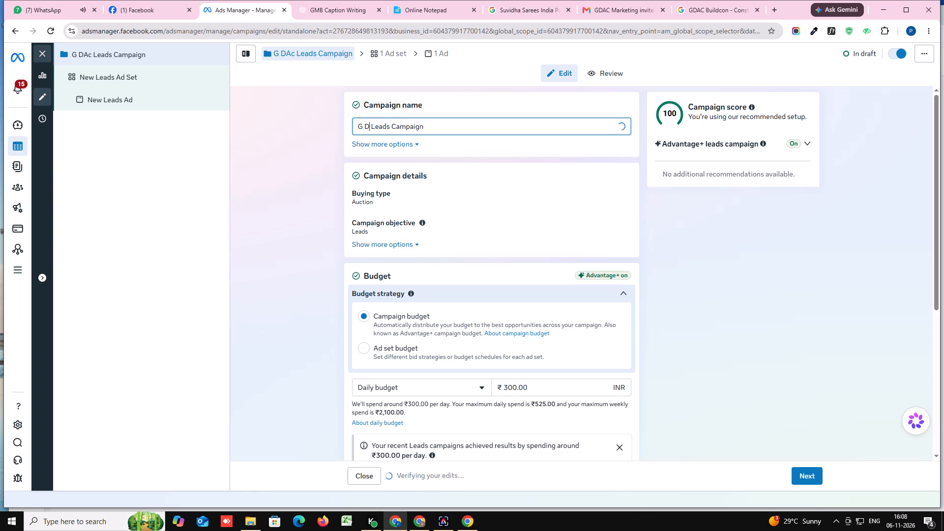
text(ac)
key(space)
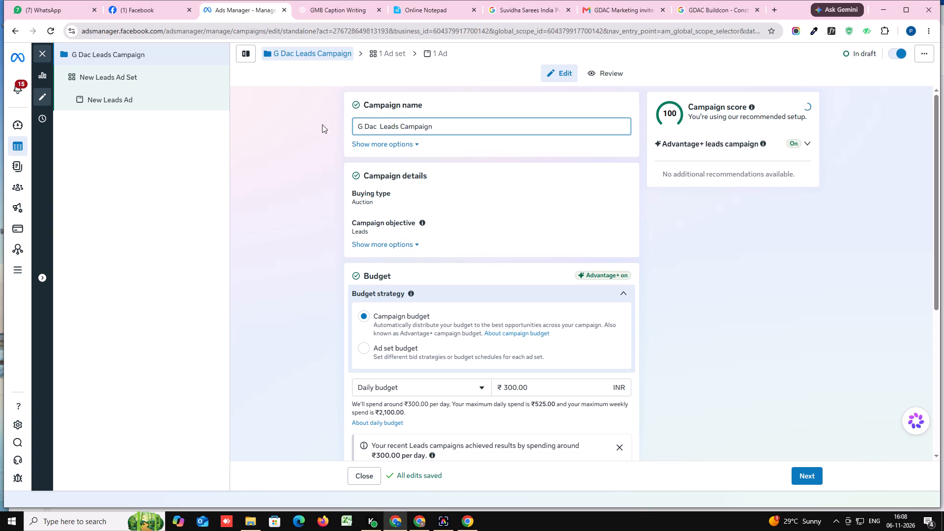
Switch the budget strategy to ad set budget and turn off sharing budget with other ad sets.
click(361, 351)
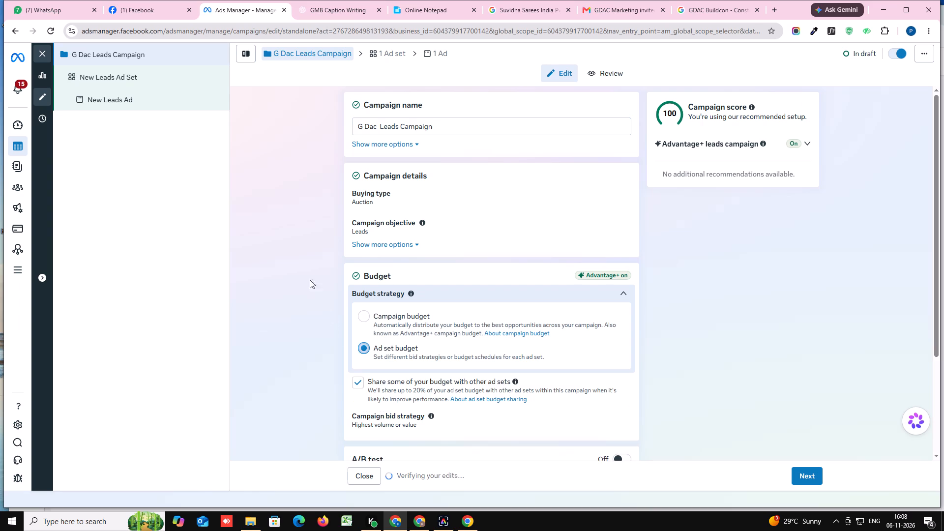
scroll(309, 270, down, 2)
click(360, 283)
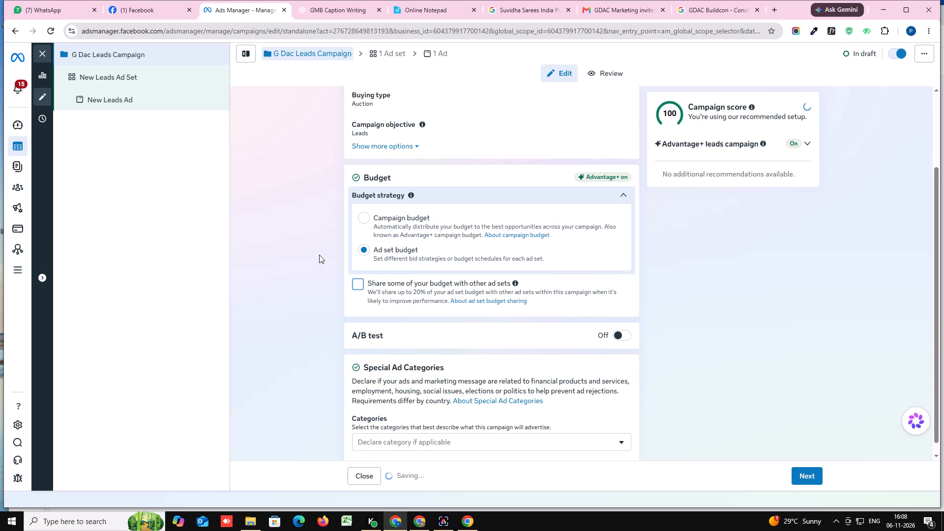
Append "_6th No 26" to the campaign name and continue to the ad set settings.
scroll(306, 188, up, 3)
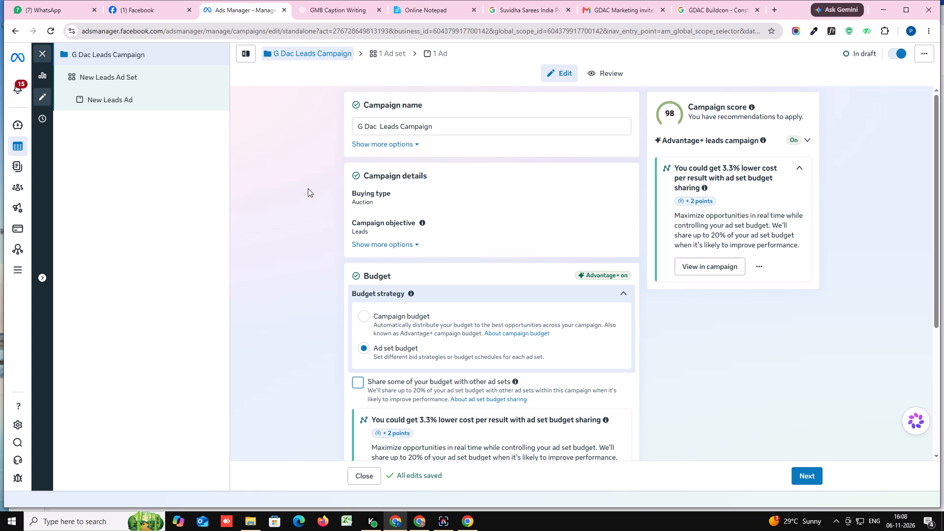
click(445, 124)
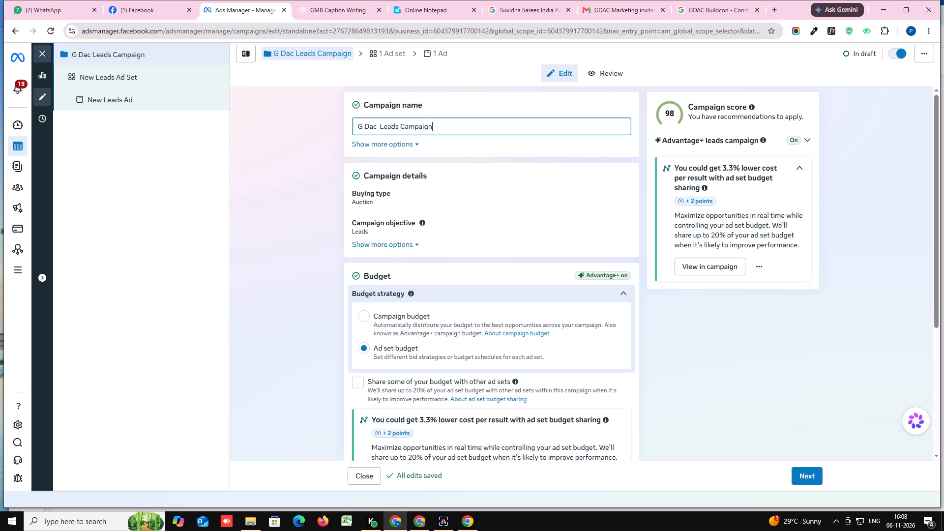
key(shift+underscore)
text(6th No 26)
click(805, 476)
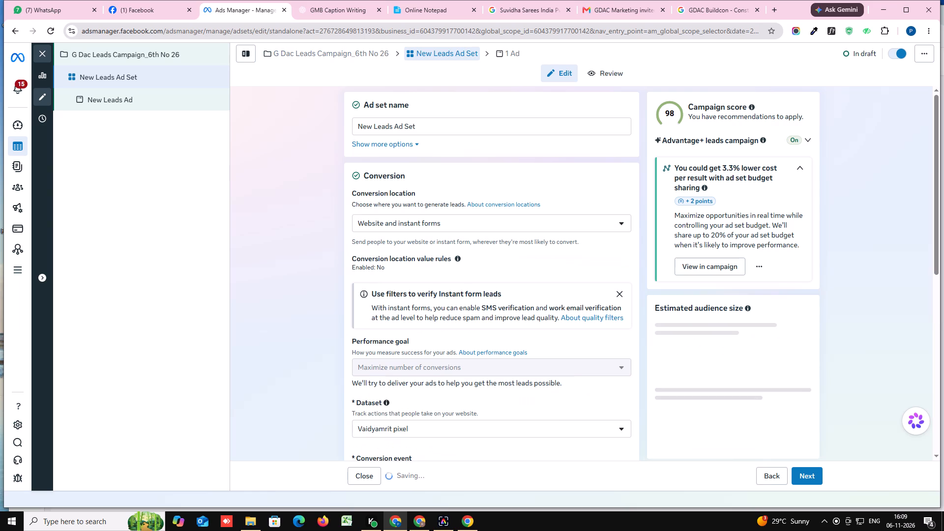
Replace "New" with "G DAc" at the start of the ad set name.
click(374, 127)
click(370, 124)
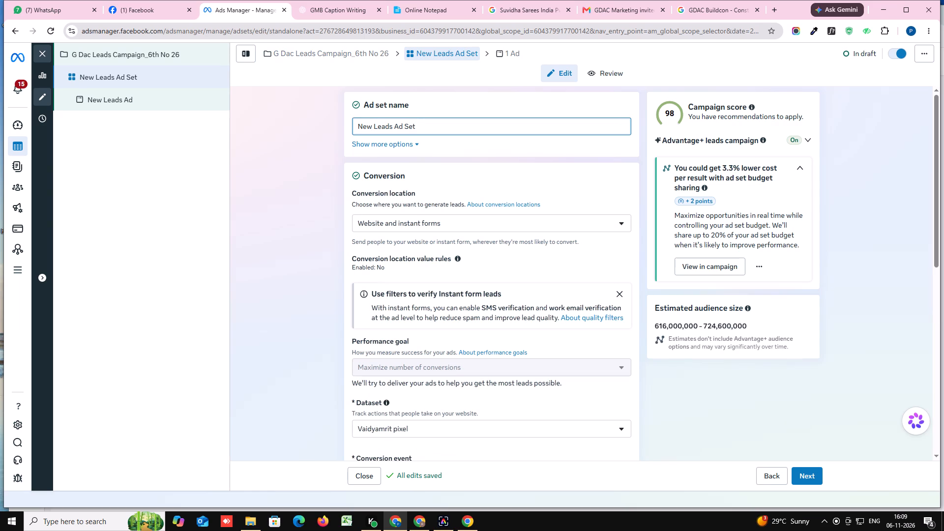
key(BackSpace)
key(BackSpace)
key(BackSpace)
key(BackSpace)
text(G DAc)
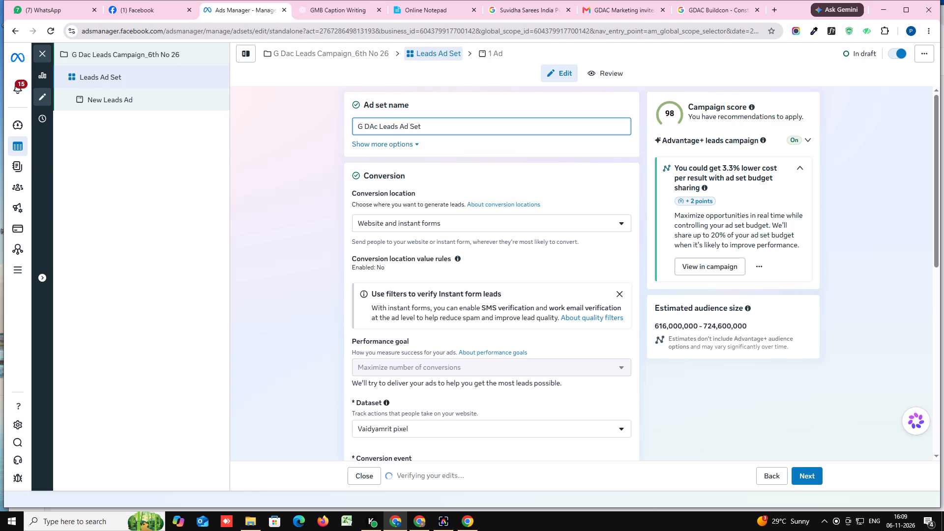
Correct "DAc" to "Dac" in the ad set name so it reads "G Dac Leads Ad Set".
key(BackSpace)
key(BackSpace)
text(ac)
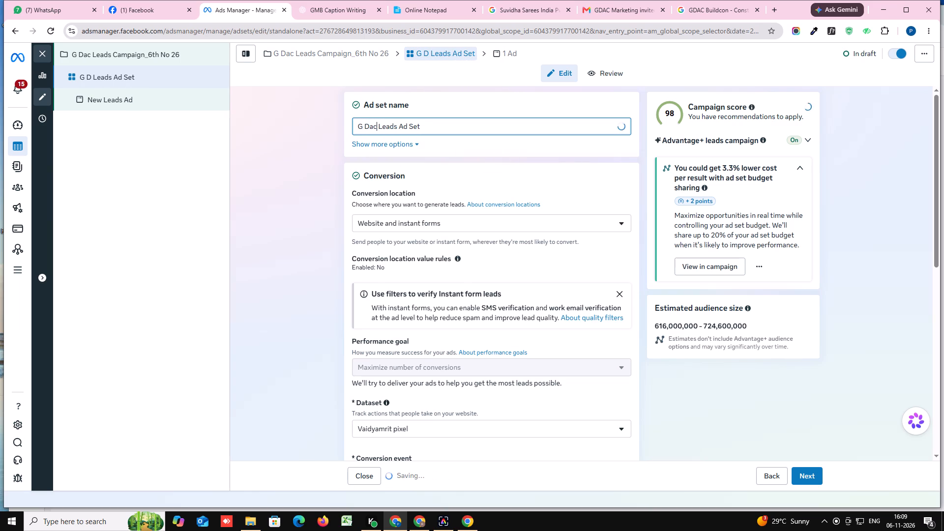
key(space)
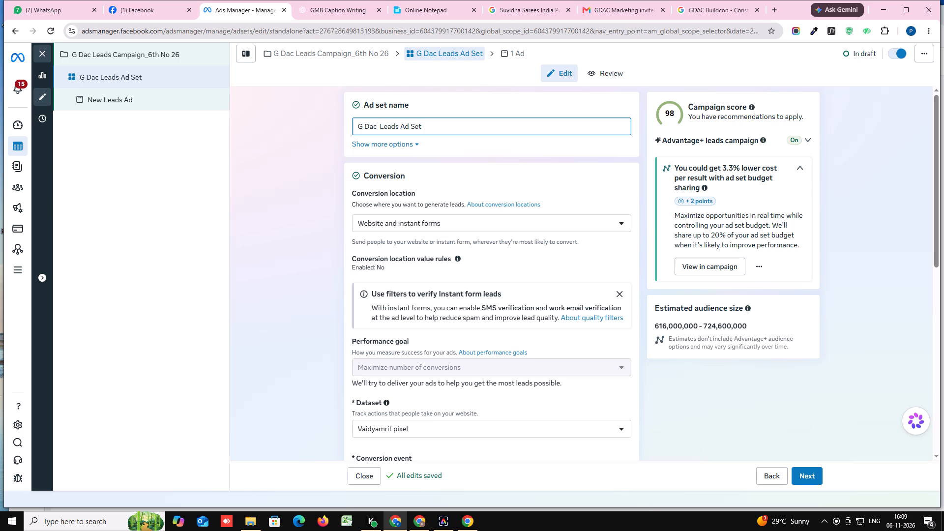
Set the ad set's conversion location to the single destination Instant forms.
click(398, 220)
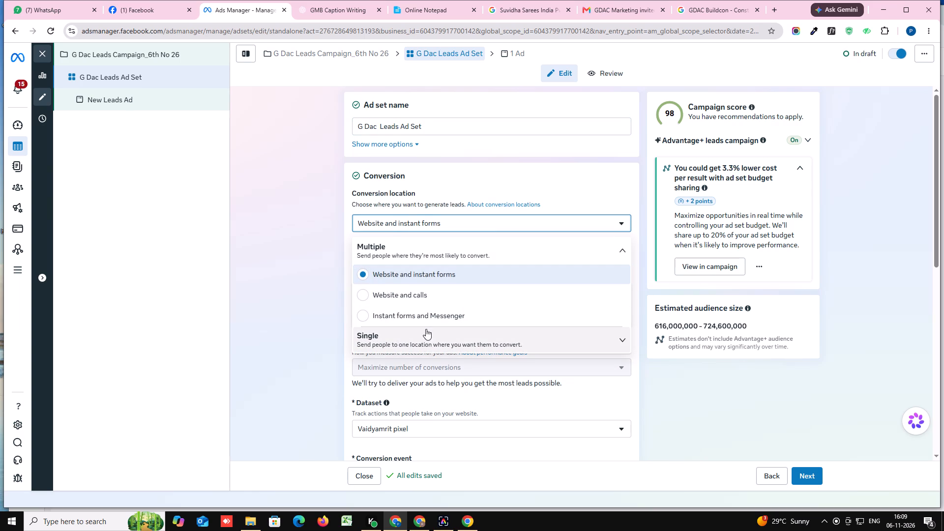
click(472, 336)
scroll(412, 331, down, 1)
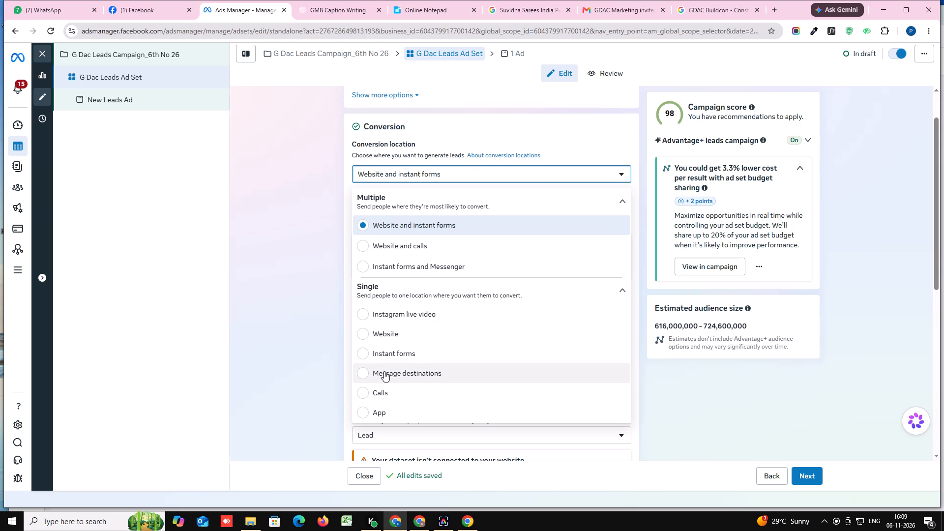
click(377, 357)
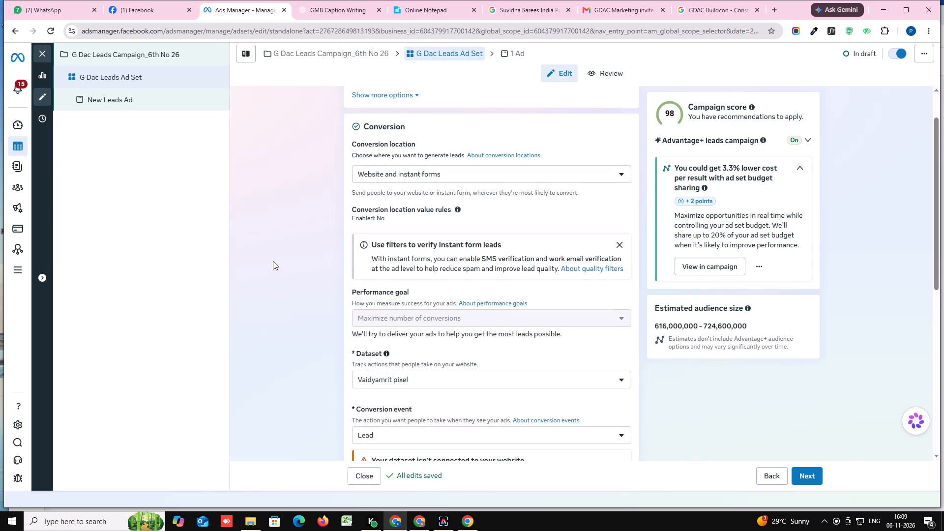
Choose GDAC Buildcon from the Personal pages as the Facebook Page to promote.
scroll(273, 261, down, 1)
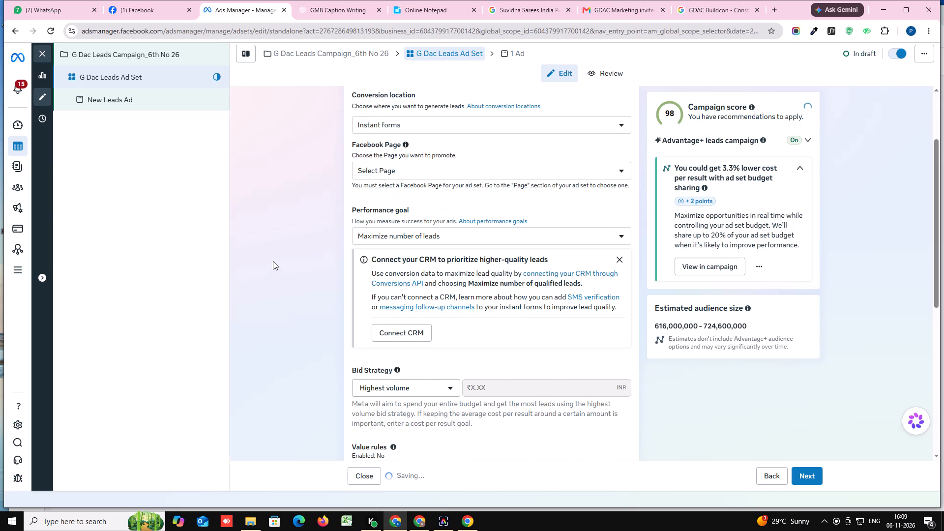
click(381, 172)
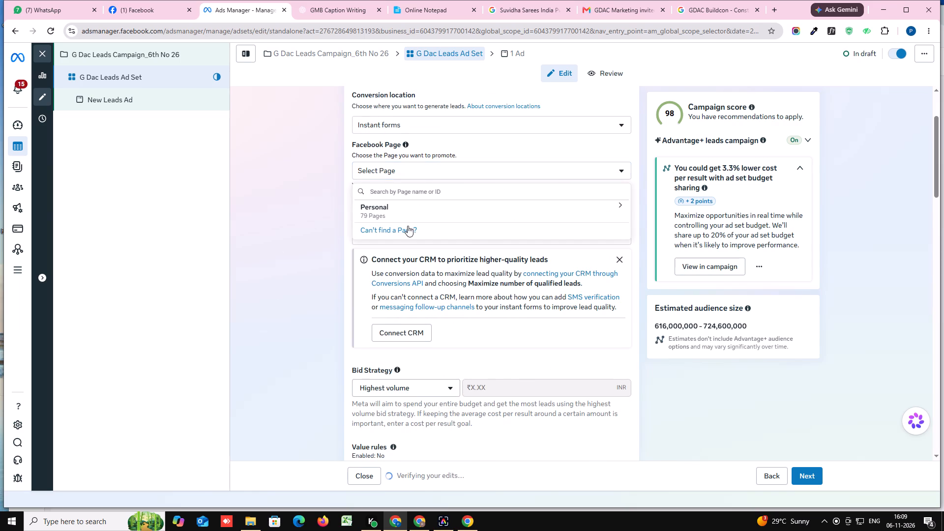
click(619, 204)
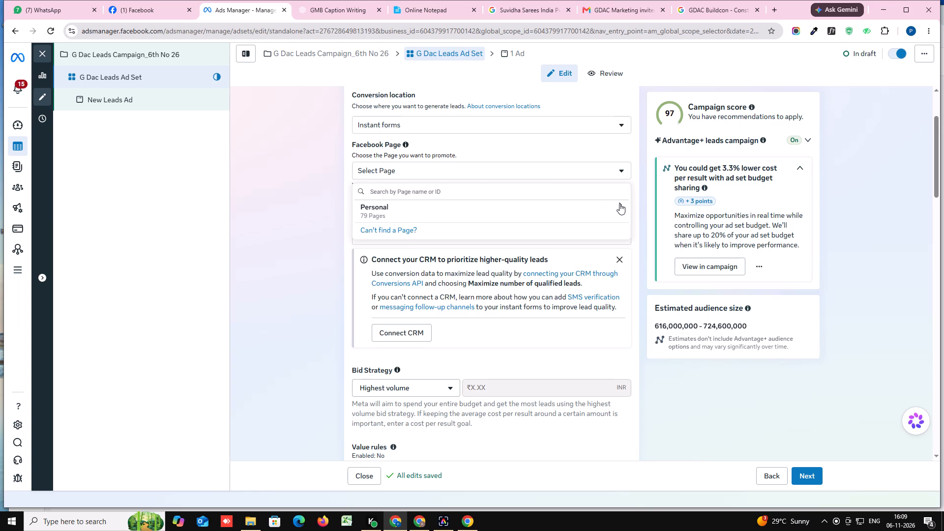
scroll(424, 262, down, 2)
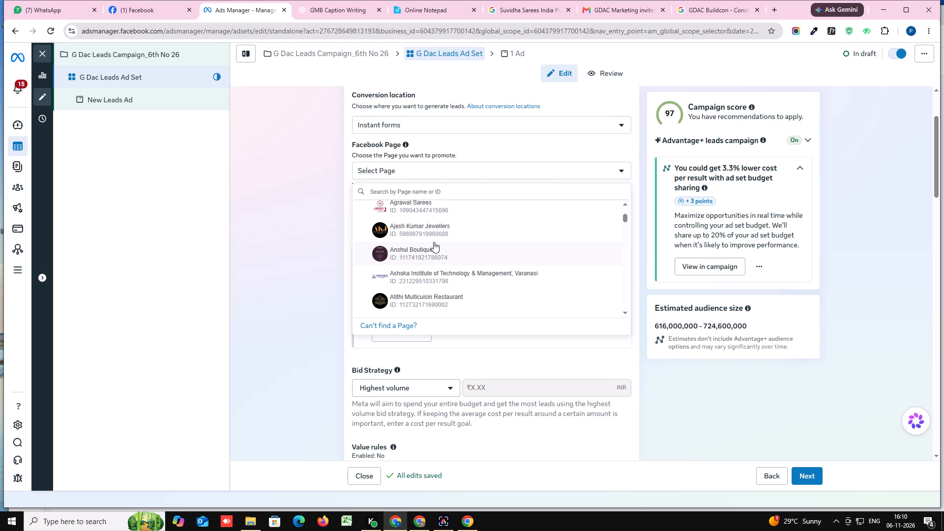
scroll(438, 224, down, 3)
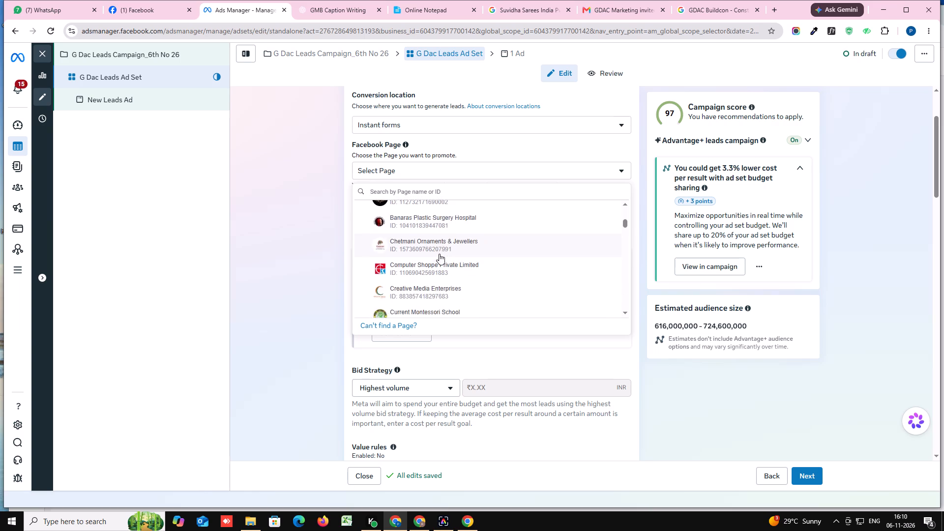
scroll(439, 254, down, 3)
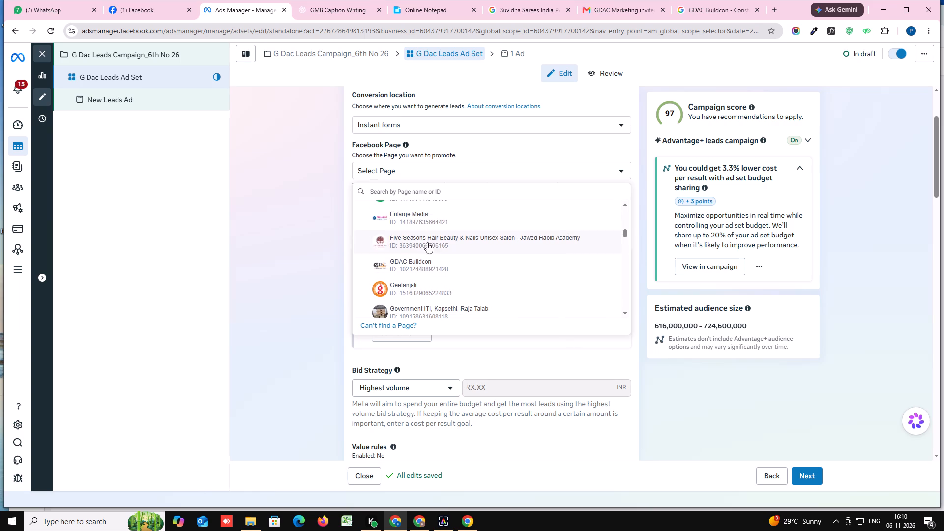
click(419, 267)
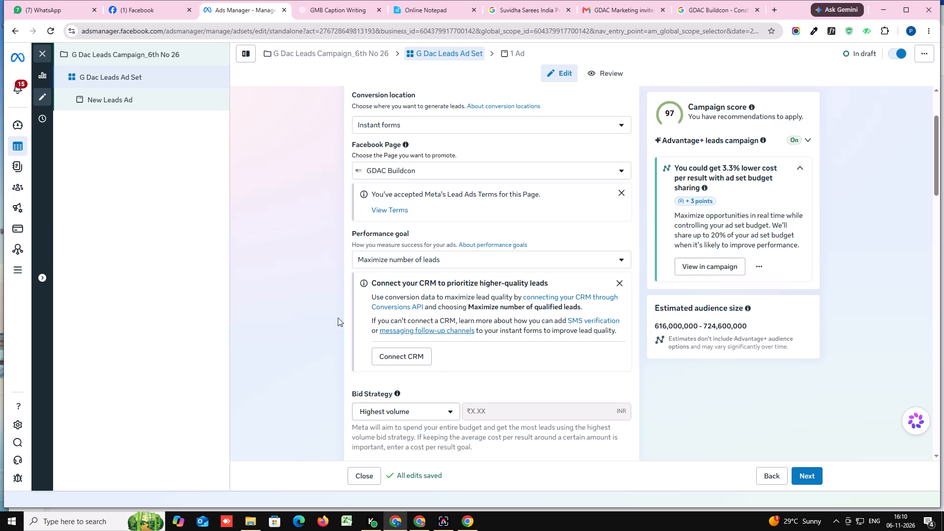
Set the ad set's daily budget to ₹600 and dismiss the spending suggestion below it.
scroll(271, 303, down, 3)
scroll(301, 260, down, 2)
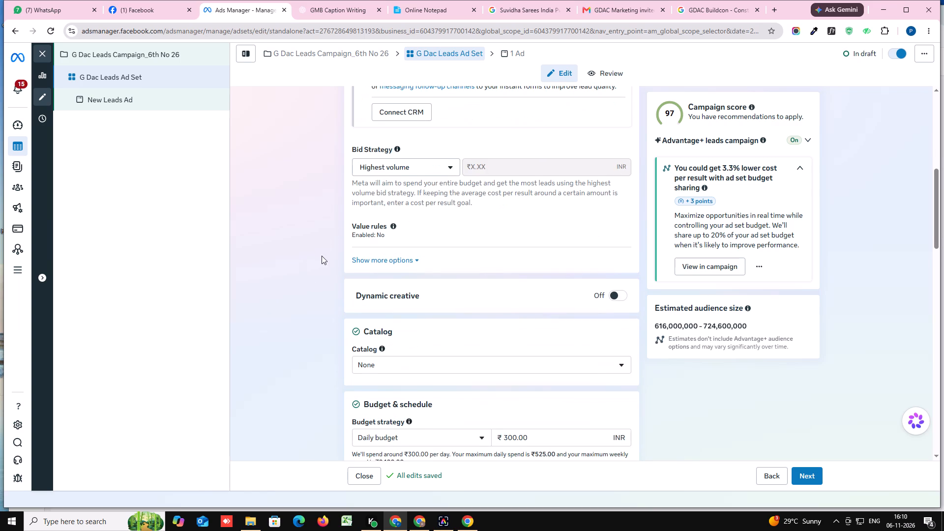
scroll(315, 255, down, 3)
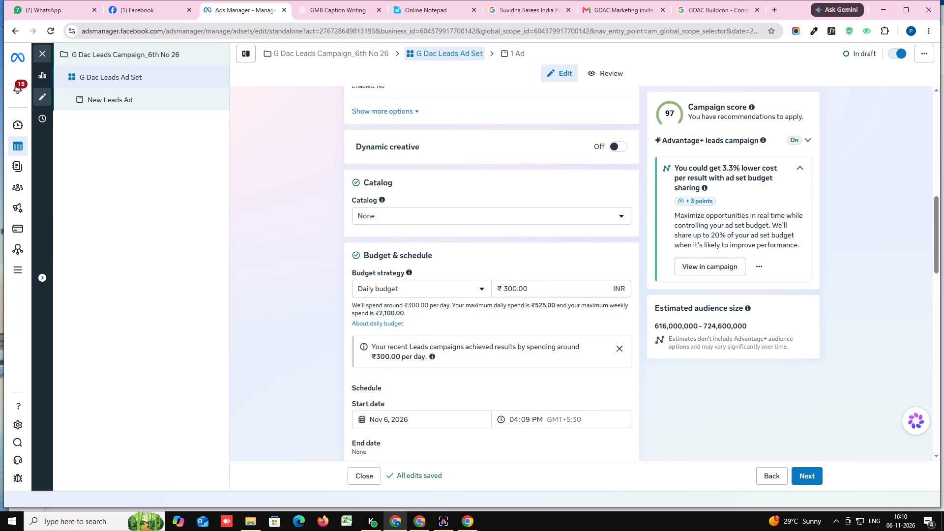
click(538, 285)
key(BackSpace)
key(BackSpace)
key(BackSpace)
key(BackSpace)
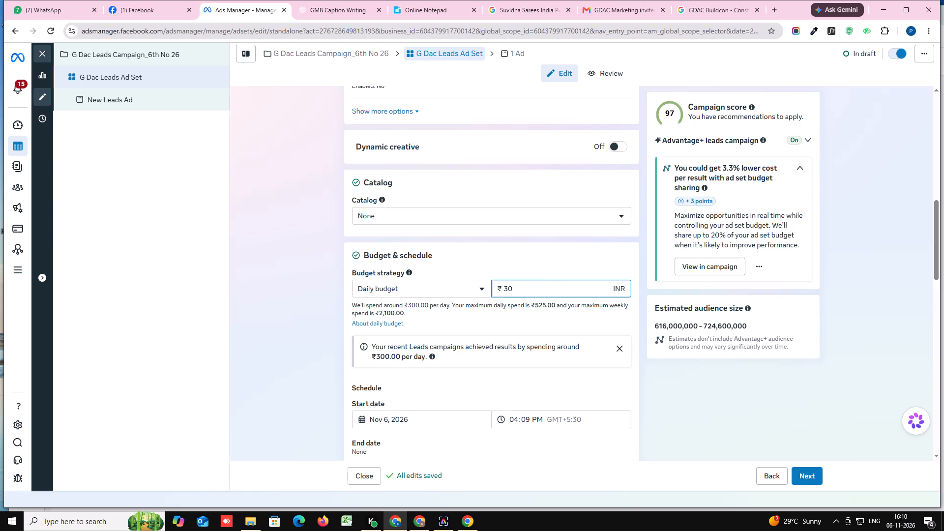
key(BackSpace)
key(BackSpace)
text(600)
click(314, 276)
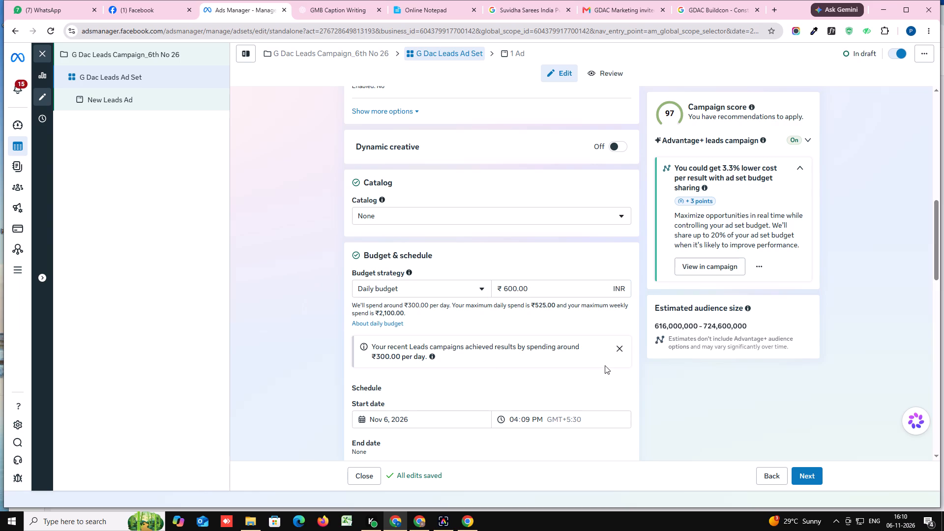
click(618, 350)
Proceed to the ad set's audience controls and locations.
scroll(261, 272, down, 2)
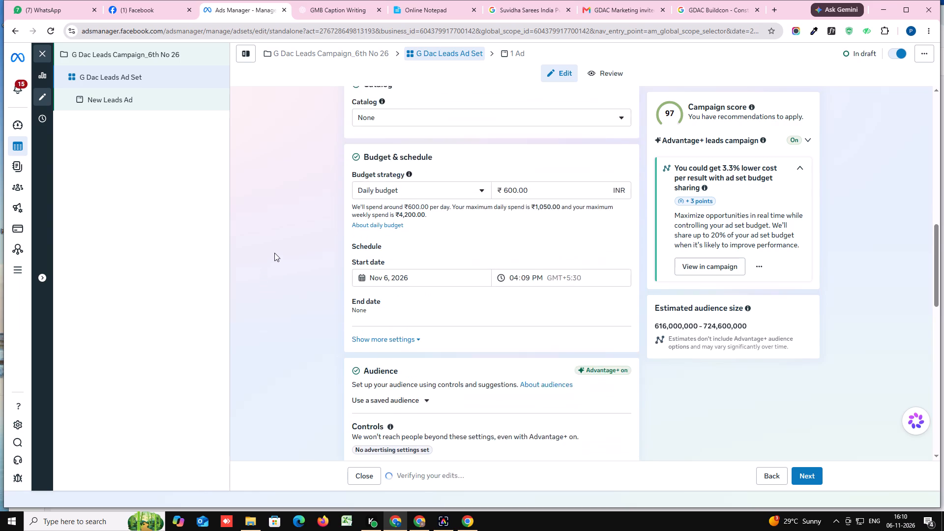
scroll(278, 260, down, 4)
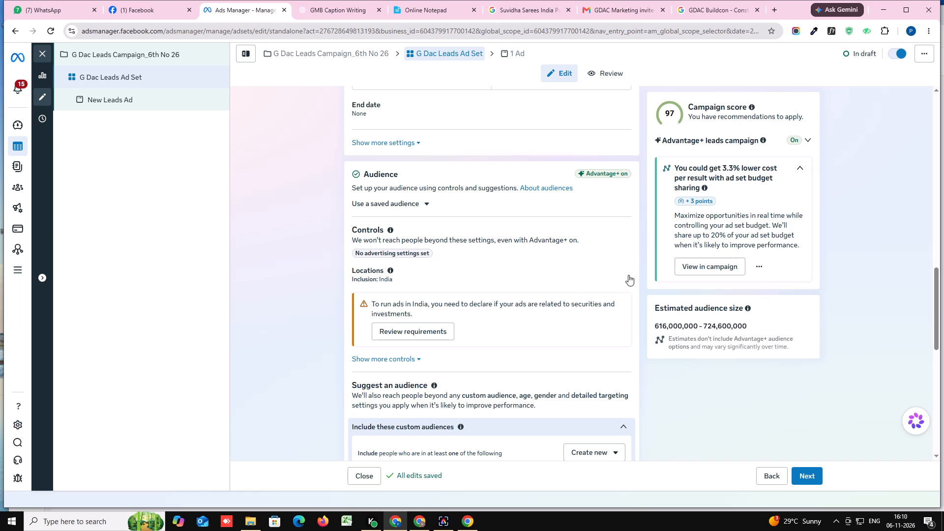
Set the audience location to Varanasi, Uttar Pradesh, and turn off reaching more people likely to respond.
click(623, 273)
click(438, 343)
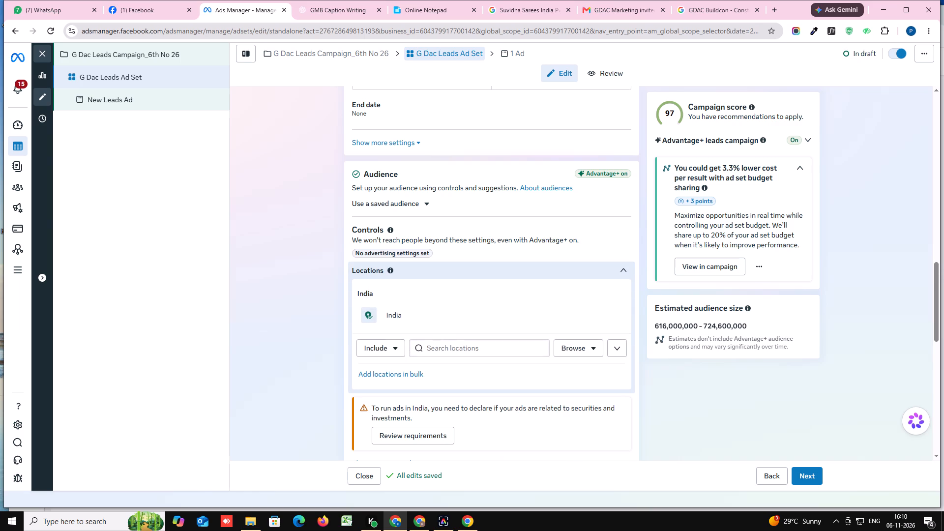
text(vara)
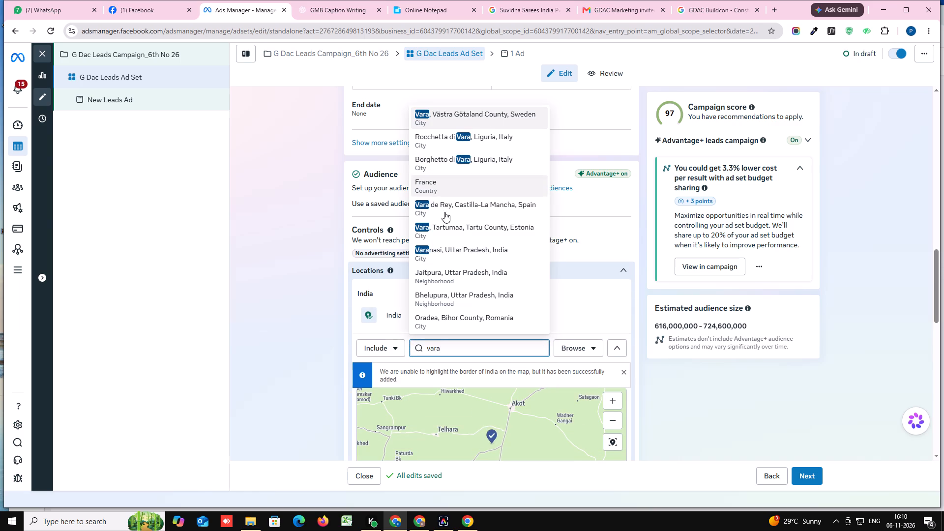
click(459, 250)
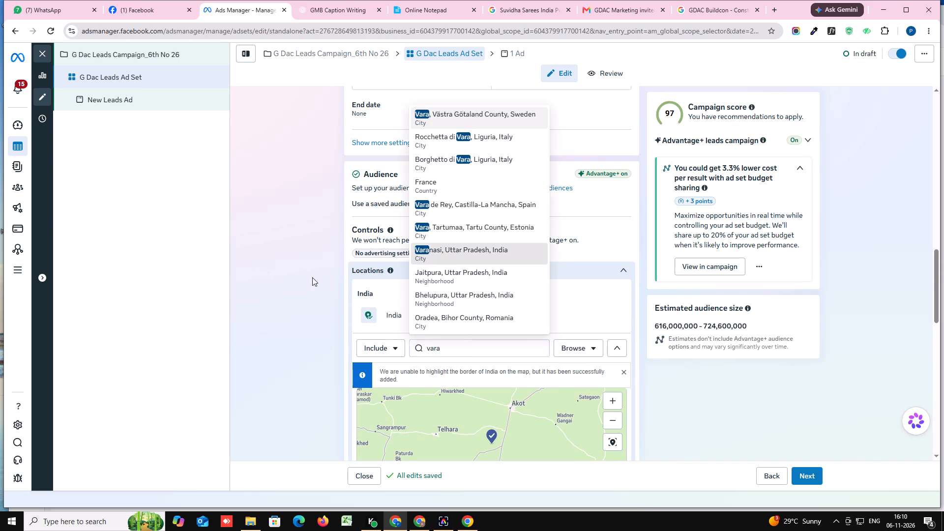
scroll(331, 271, down, 4)
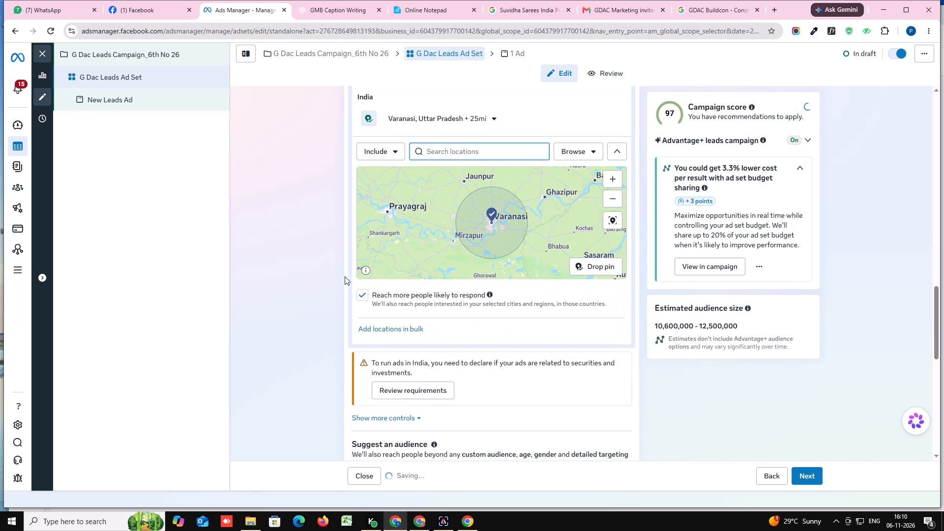
click(362, 290)
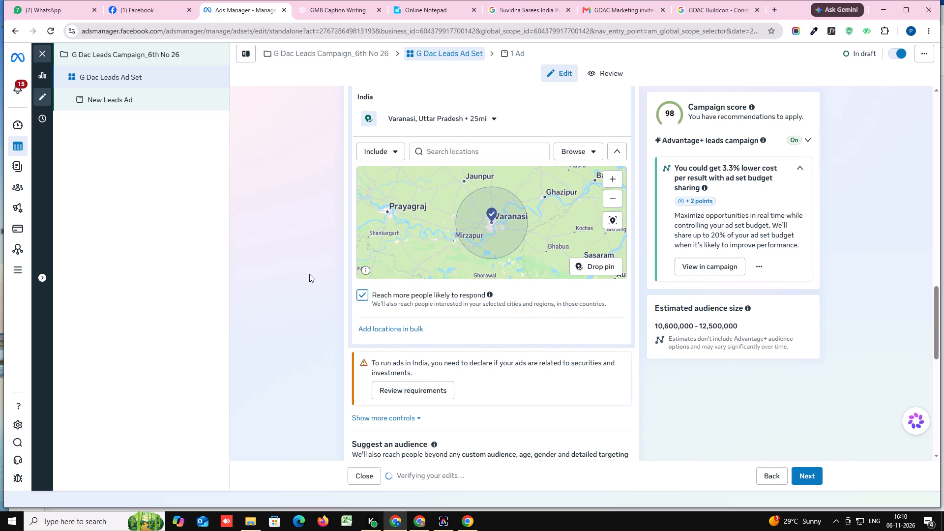
Expand the additional audience controls and set the minimum age to 25.
scroll(309, 274, down, 5)
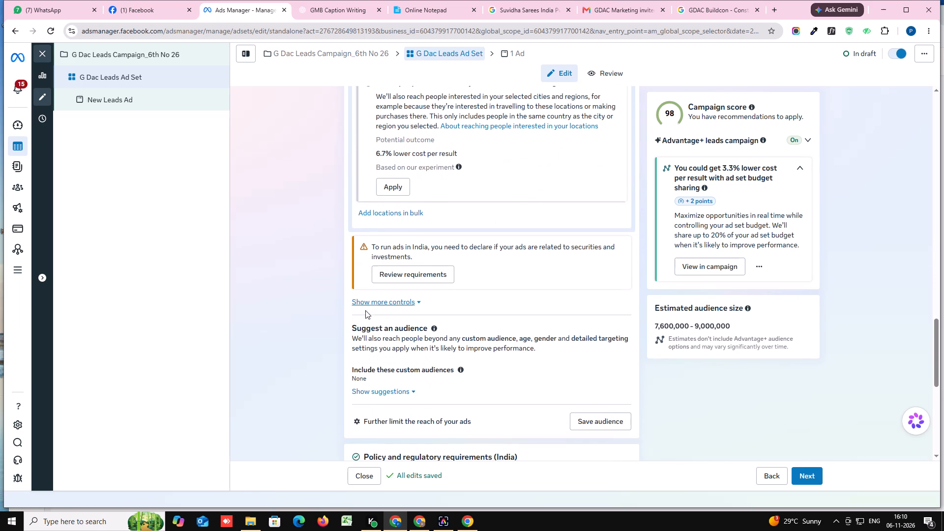
click(389, 305)
scroll(303, 273, down, 2)
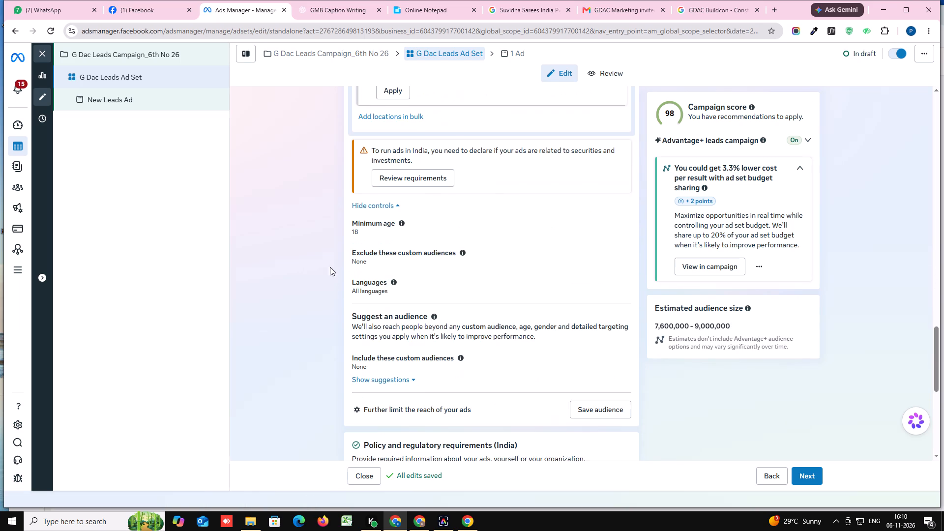
click(624, 225)
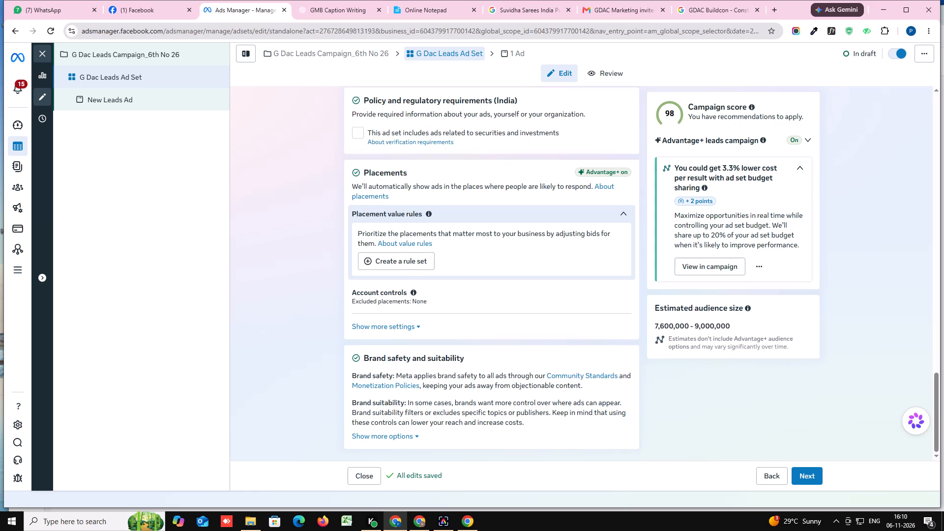
scroll(411, 276, up, 8)
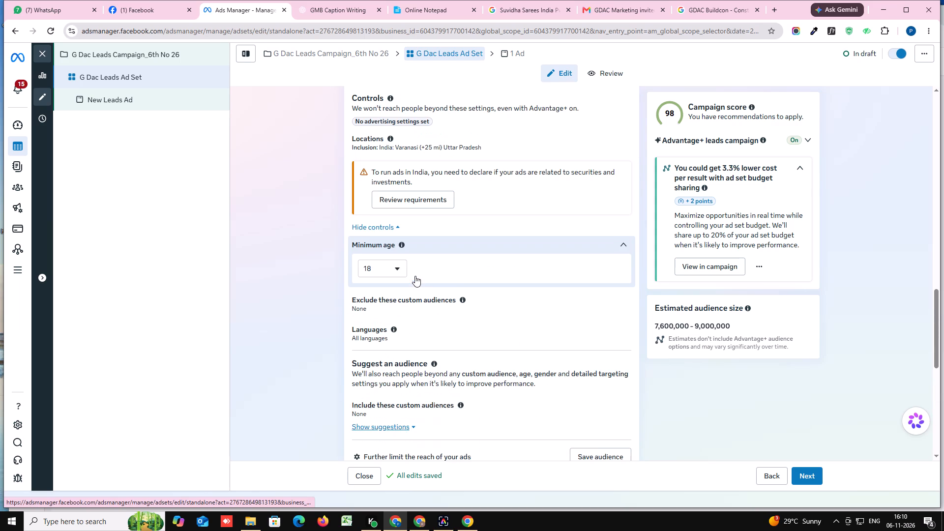
click(386, 265)
scroll(393, 395, down, 3)
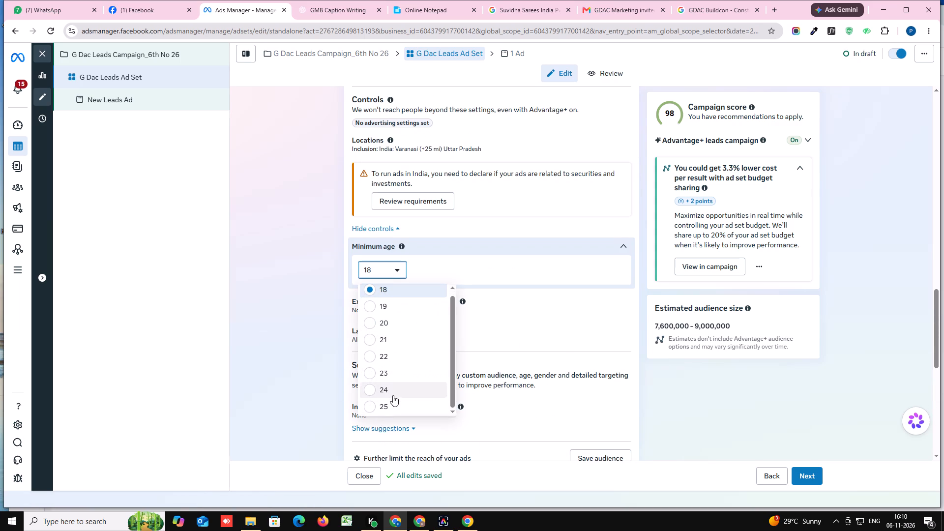
click(392, 401)
Expand the audience suggestions and set the lower limit of the suggested age range to 30.
scroll(425, 306, up, 4)
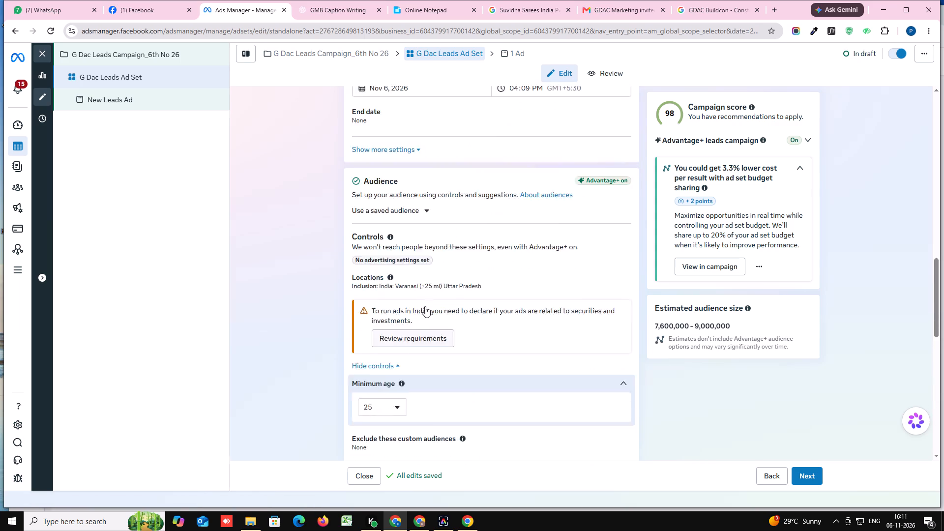
scroll(425, 306, up, 3)
scroll(424, 306, down, 5)
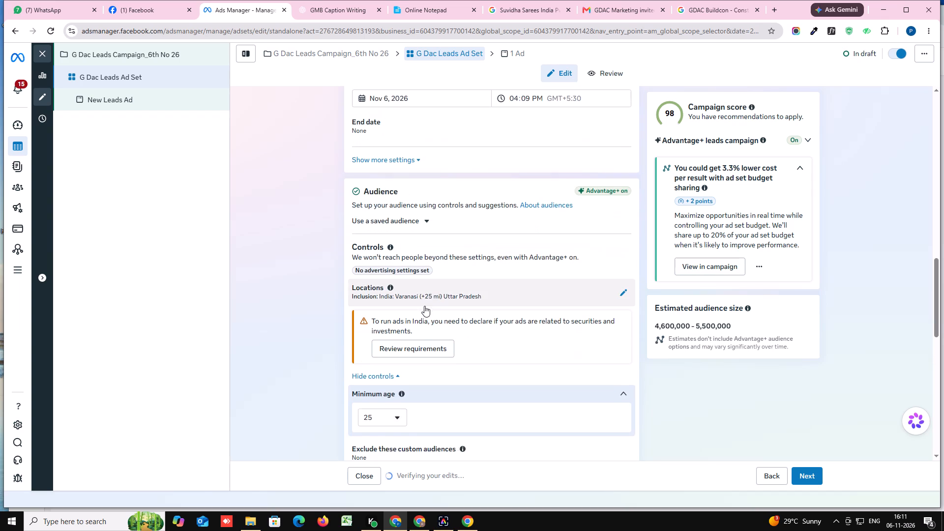
scroll(424, 306, down, 3)
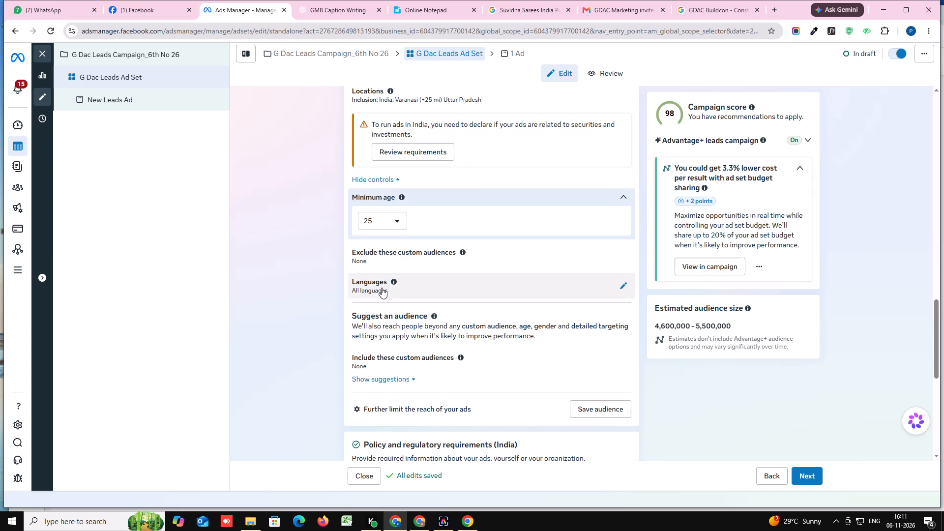
click(388, 376)
scroll(390, 376, down, 2)
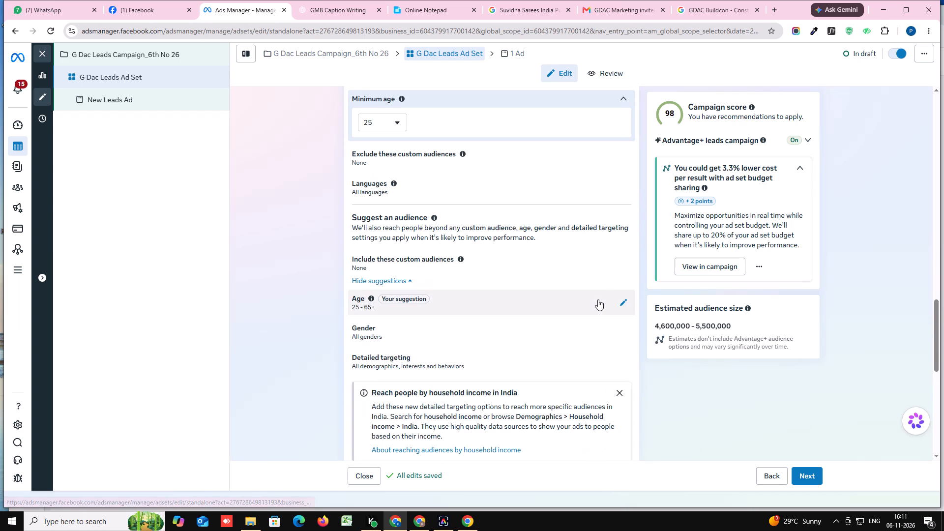
click(627, 297)
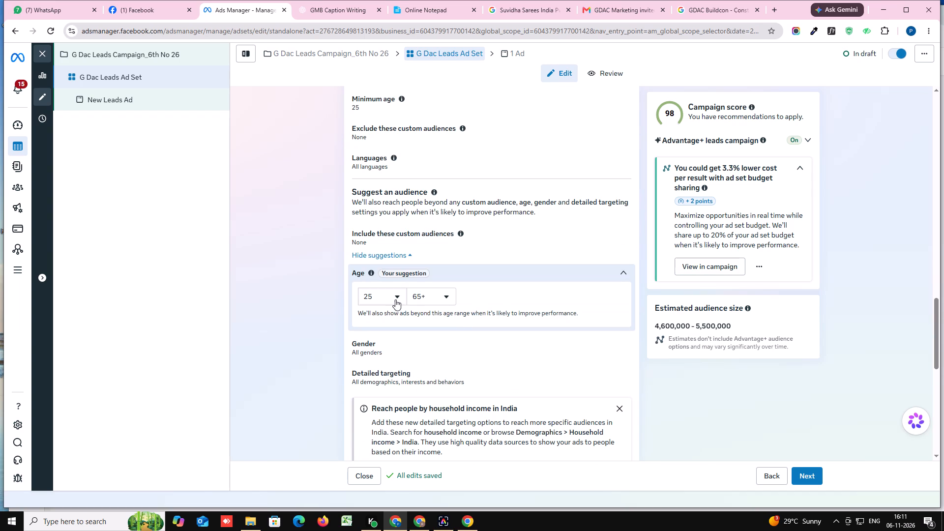
click(395, 299)
click(395, 408)
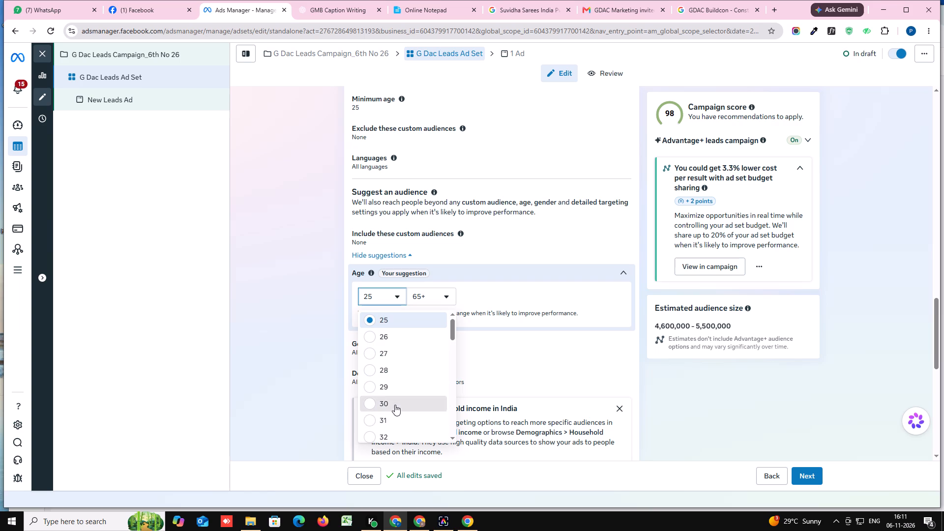
Dismiss the household income notice and add the travel behavior Frequent international travelers to detailed targeting.
scroll(364, 363, down, 2)
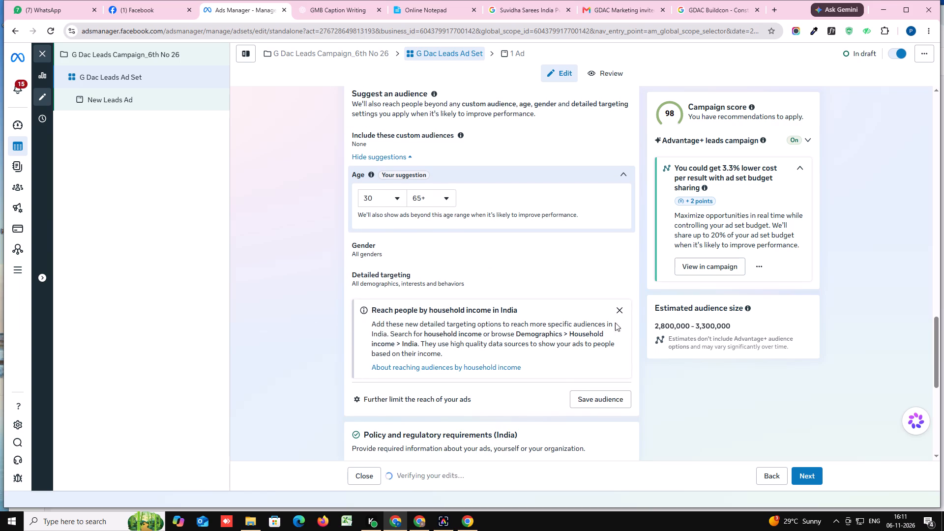
click(625, 310)
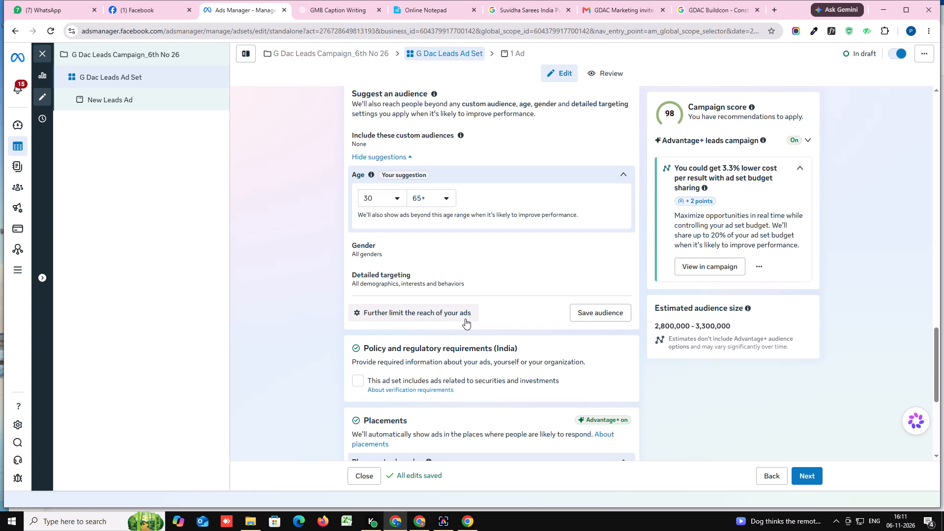
click(623, 280)
click(413, 268)
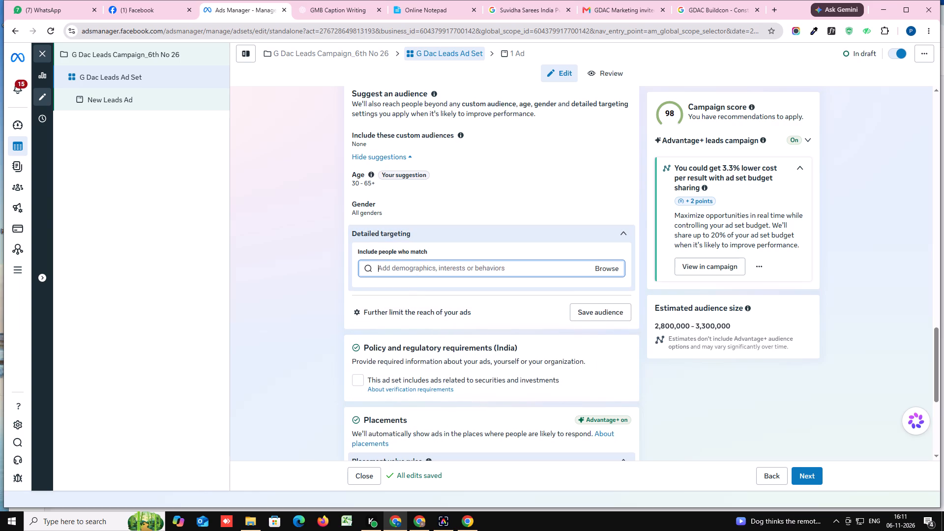
text(fre)
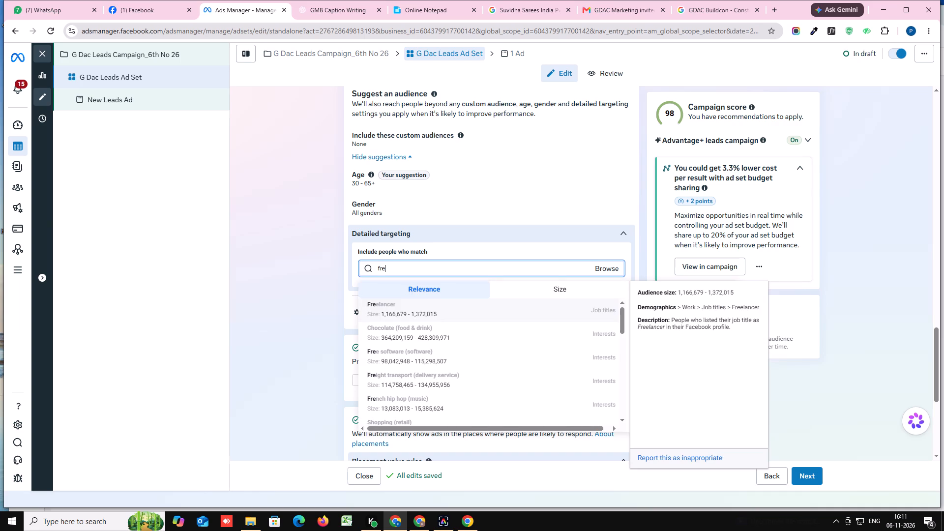
key(q)
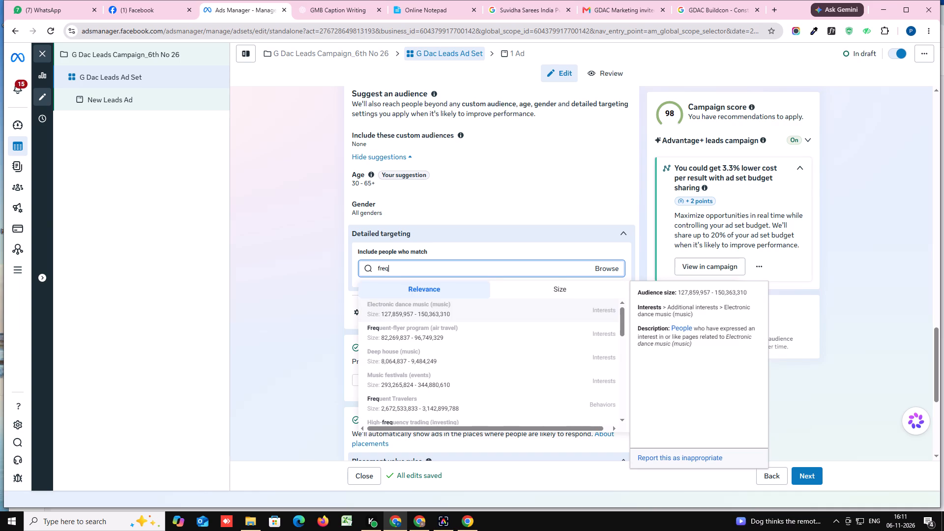
text(uent)
key(space)
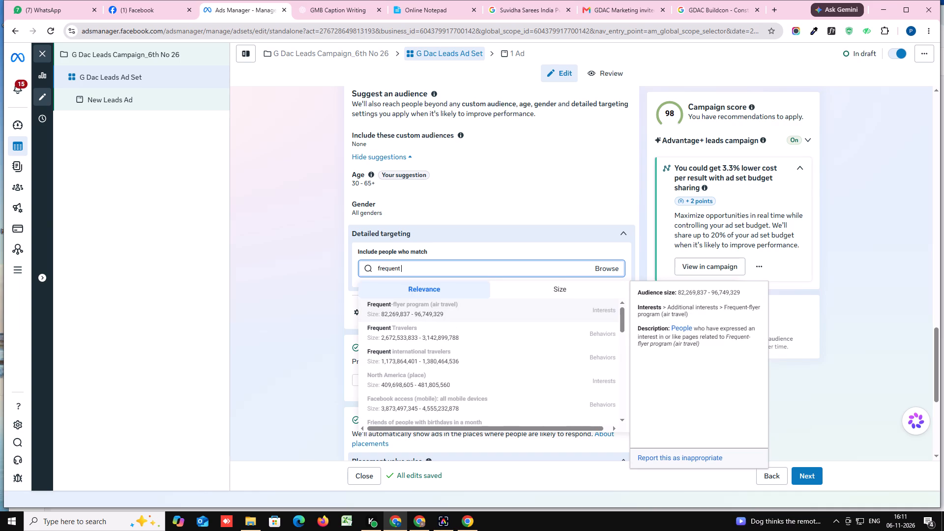
click(433, 357)
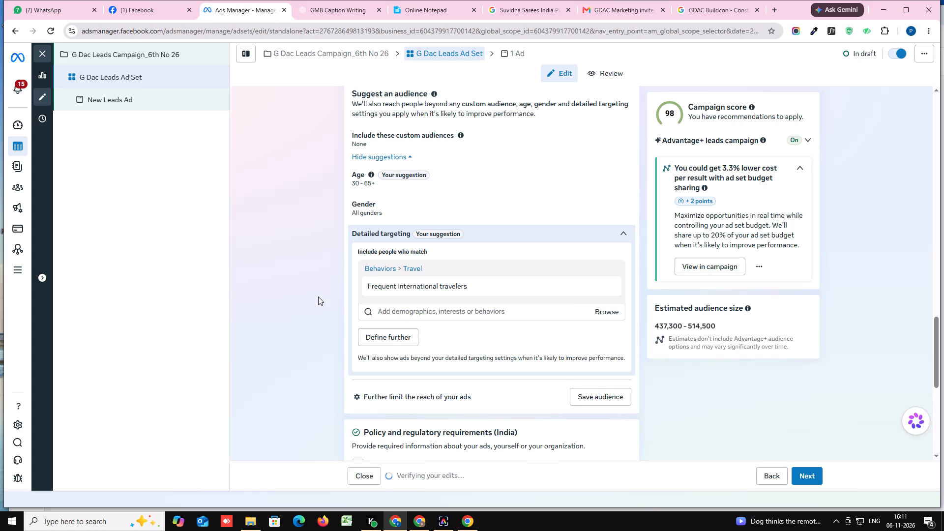
Add Small business owners and the job titles Owner and CEO, Managing Director, Owner/Manager/CEO, and Founder, Director, CEO to detailed targeting.
click(389, 315)
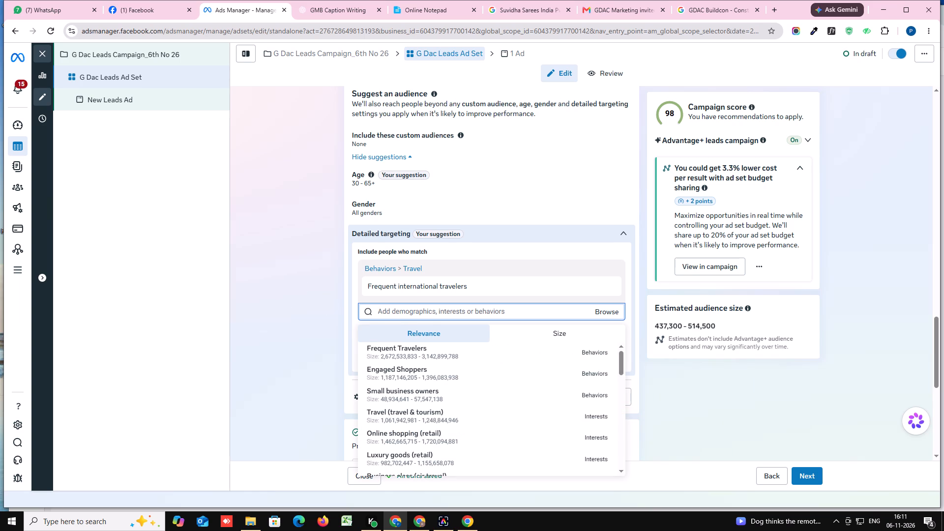
click(399, 390)
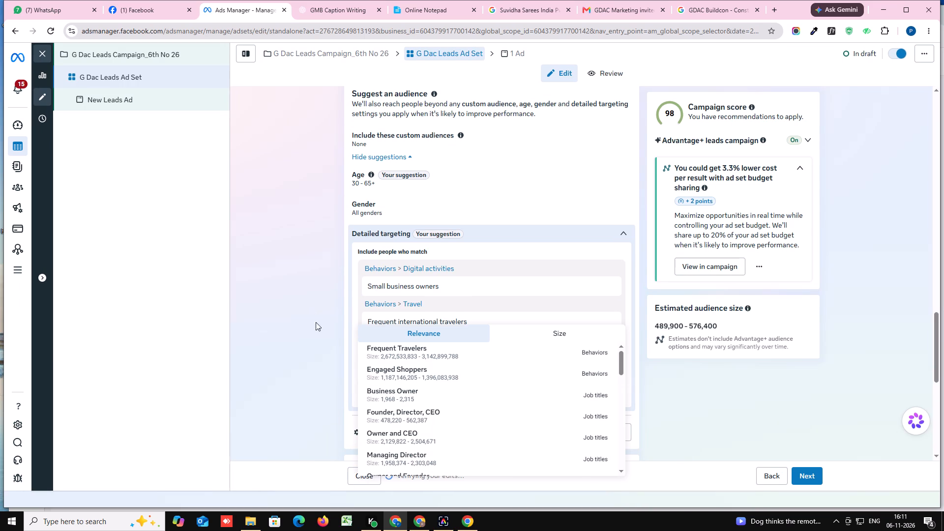
click(387, 431)
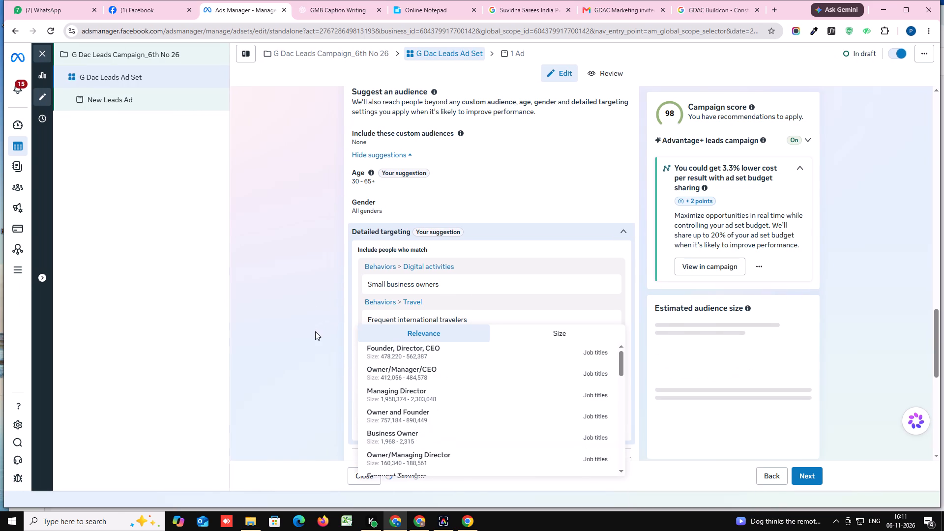
click(407, 397)
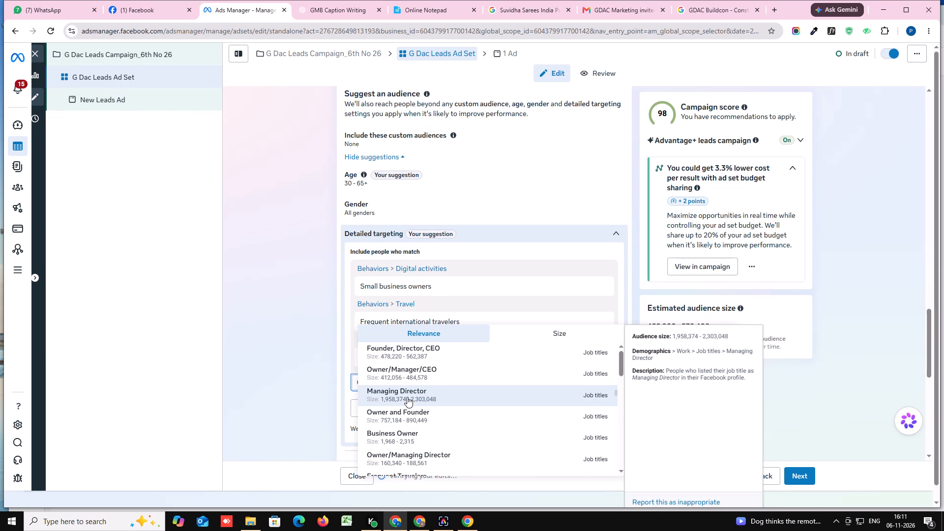
click(400, 399)
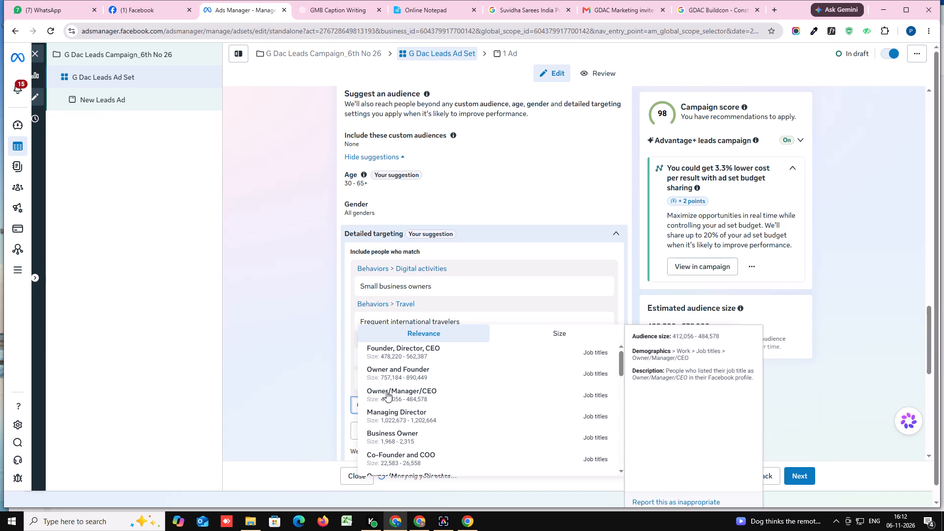
click(424, 356)
click(304, 332)
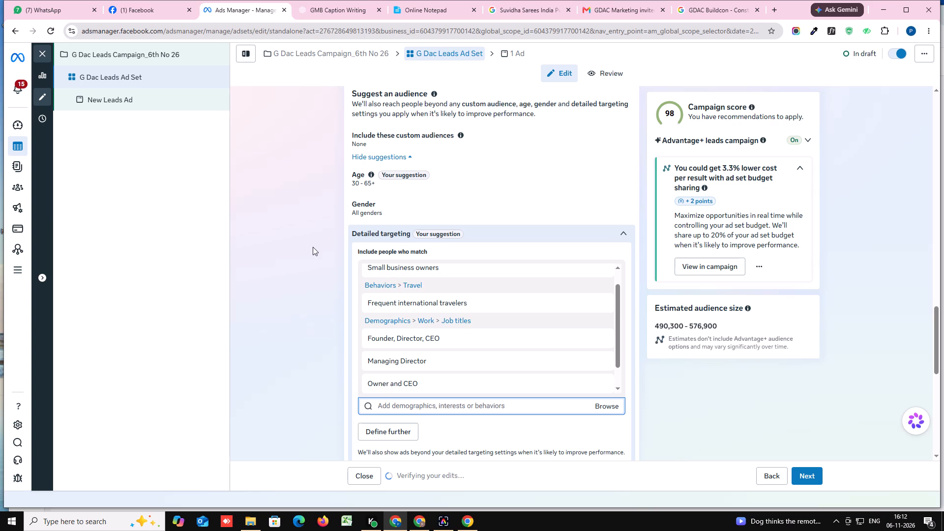
Review the included detailed targeting entries and the remaining job title suggestions.
scroll(296, 310, down, 3)
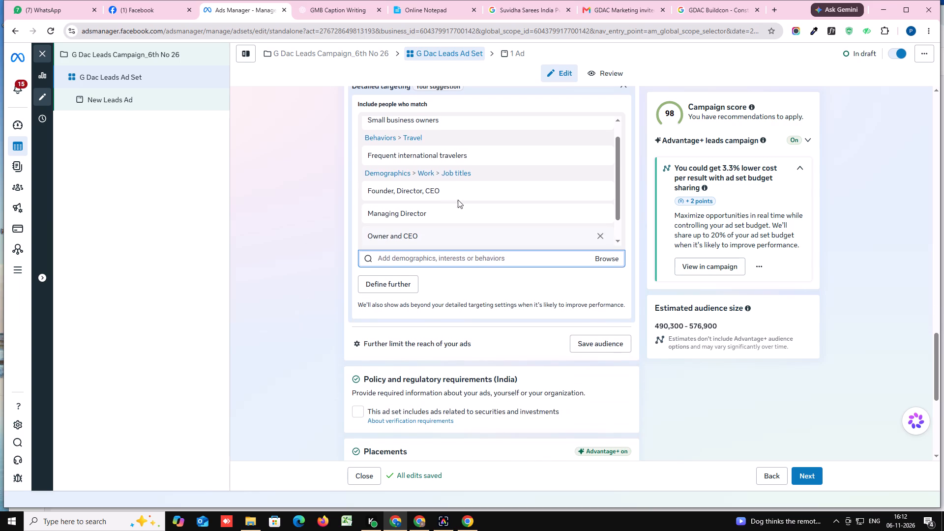
scroll(438, 186, down, 1)
click(401, 259)
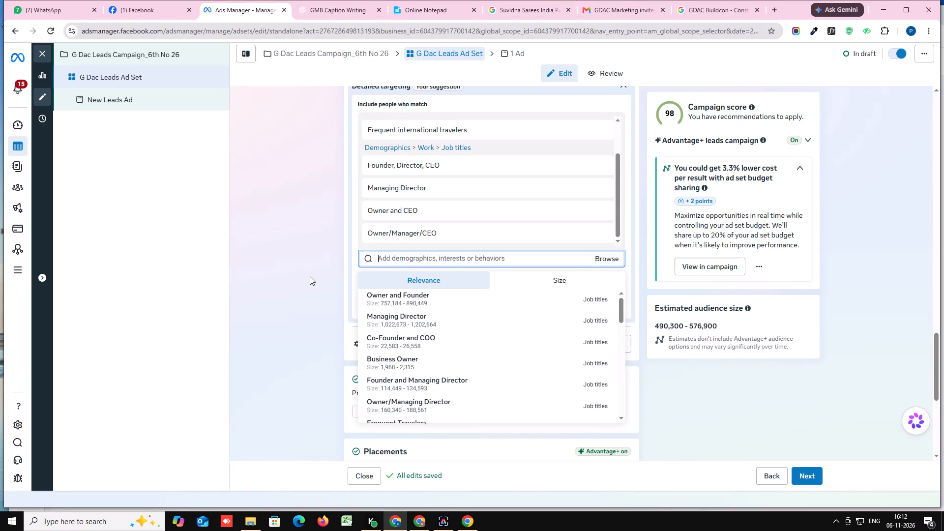
scroll(310, 276, down, 1)
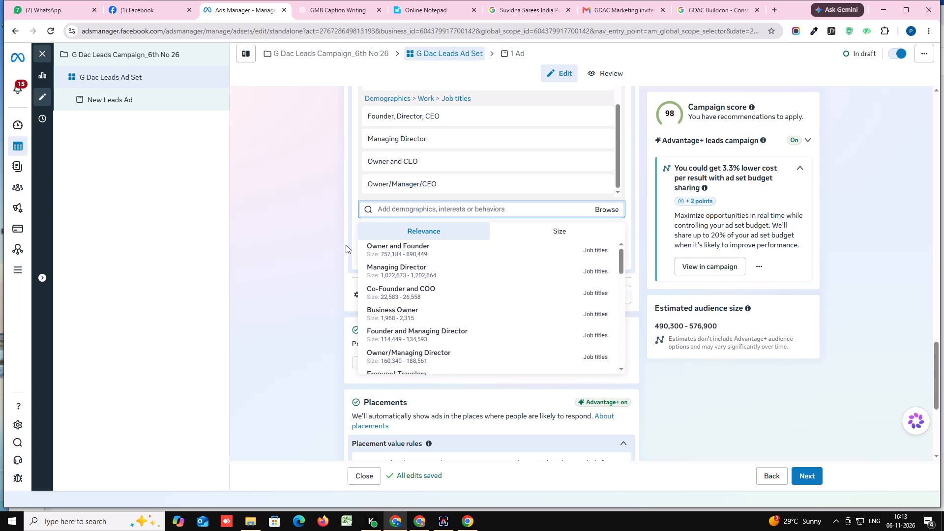
click(285, 213)
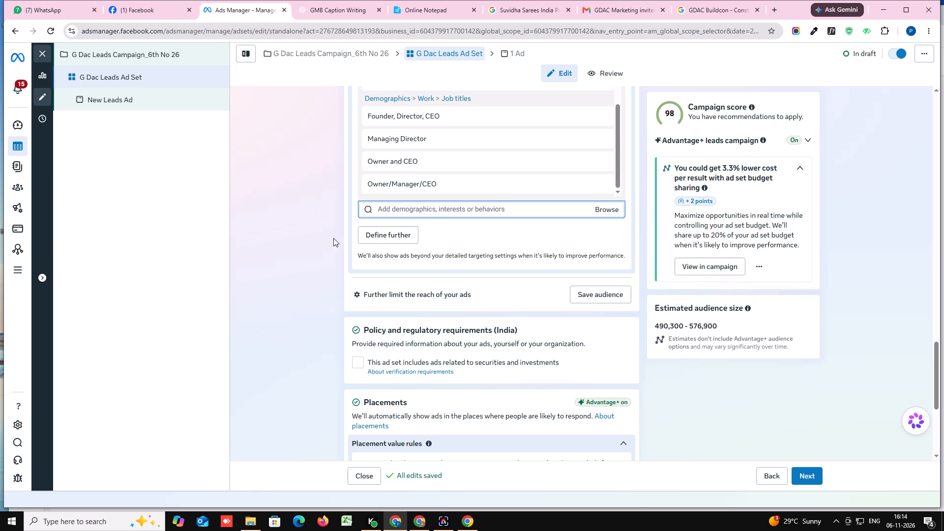
Search detailed targeting for real estate and add the interest Real estate development (real estate).
scroll(342, 226, up, 3)
scroll(322, 215, down, 3)
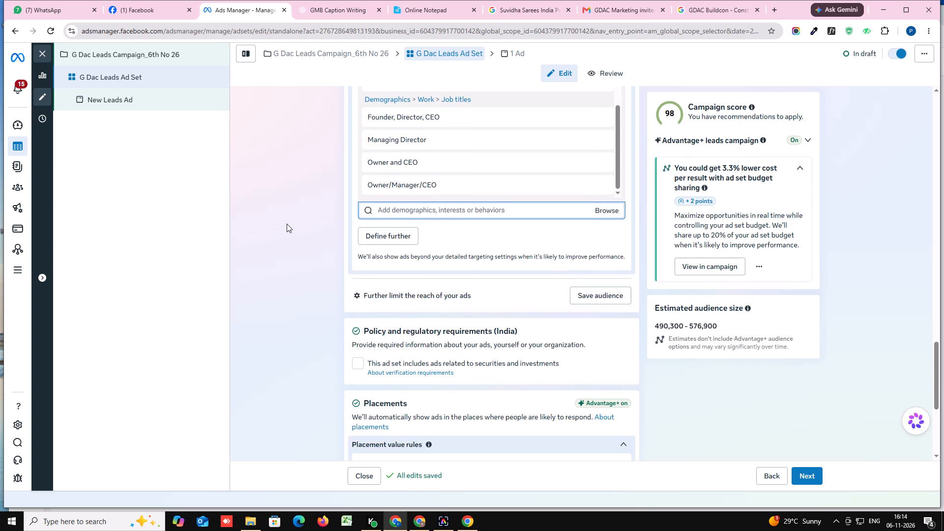
click(409, 209)
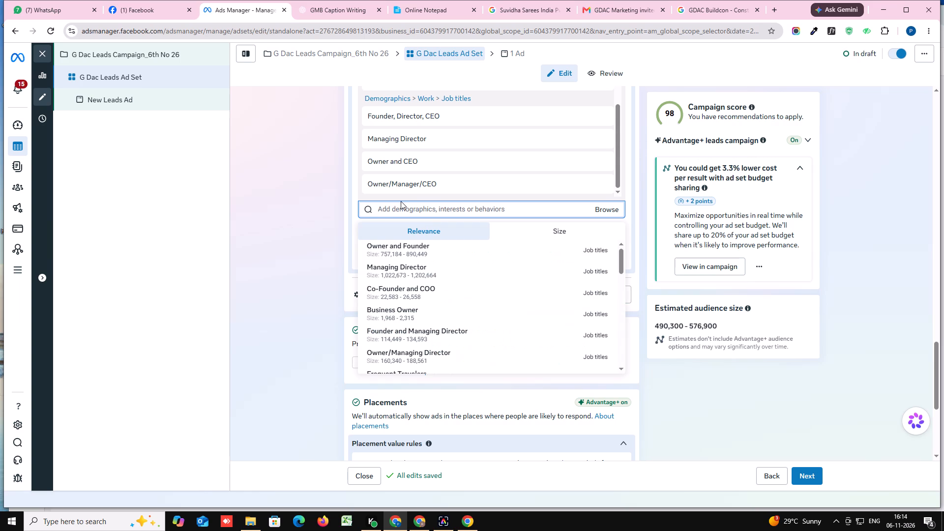
key(r)
key(e)
text(al)
key(space)
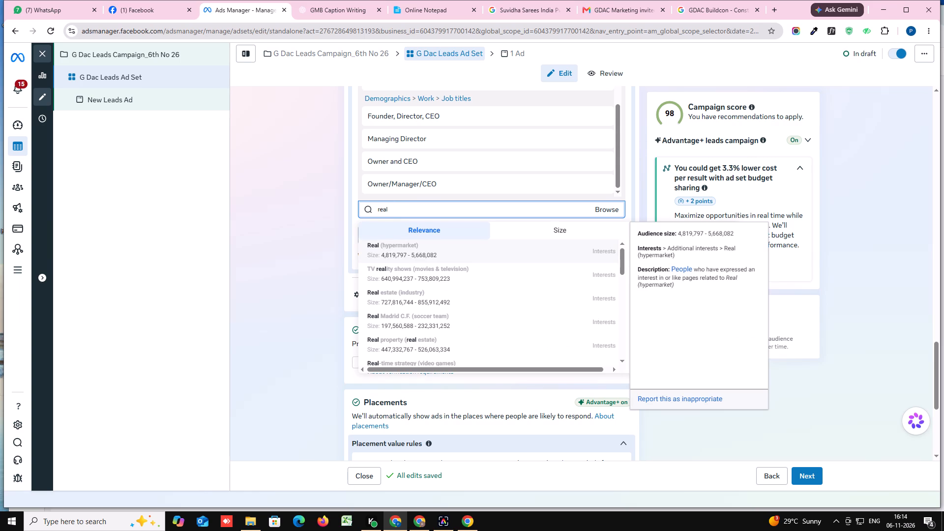
text(es)
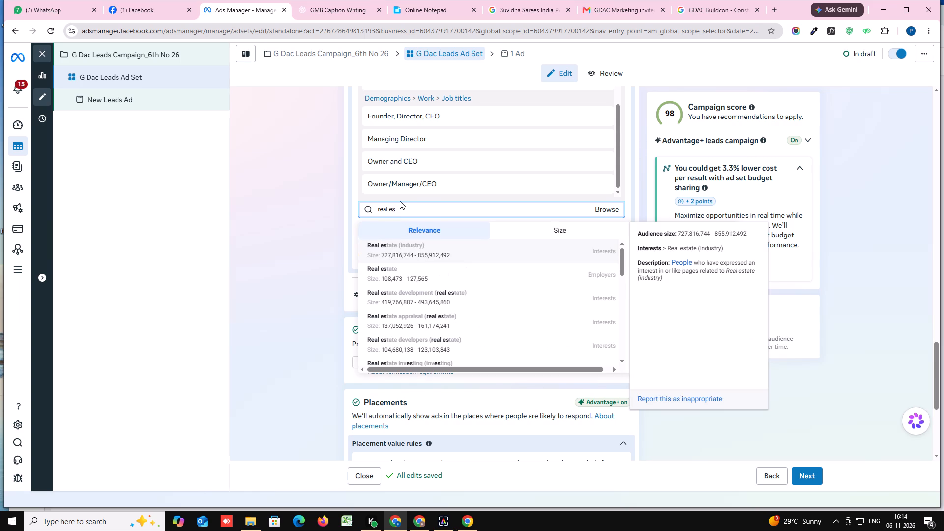
key(t)
click(423, 297)
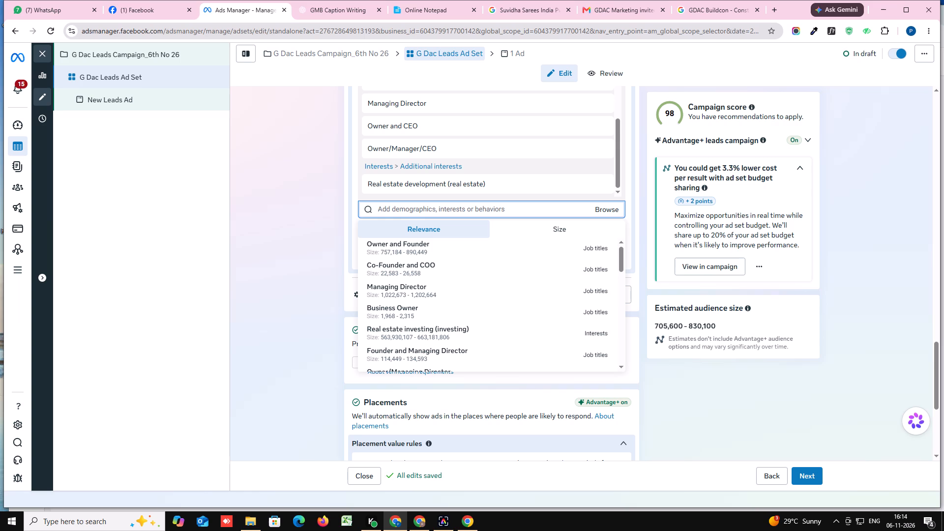
Search for real estate again and add the interest Real estate developers (real estate) to detailed targeting.
text(real)
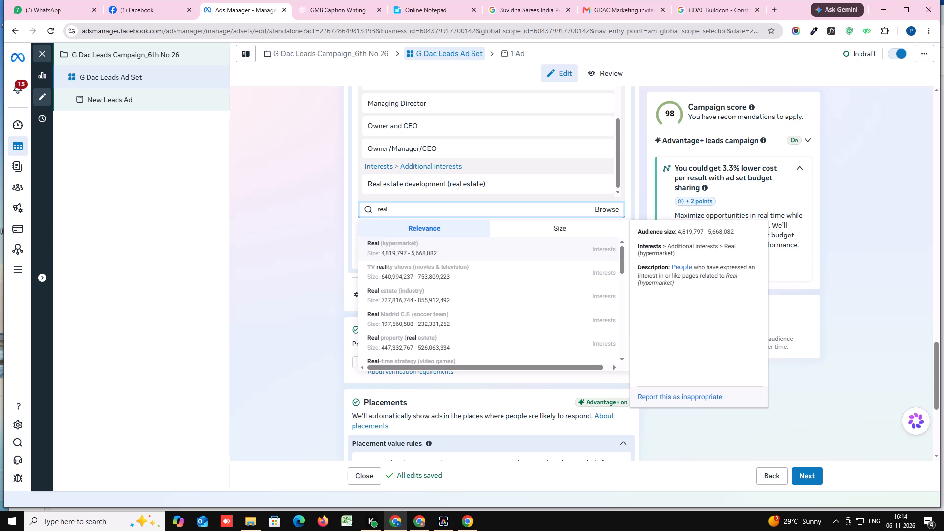
key(space)
text(estate)
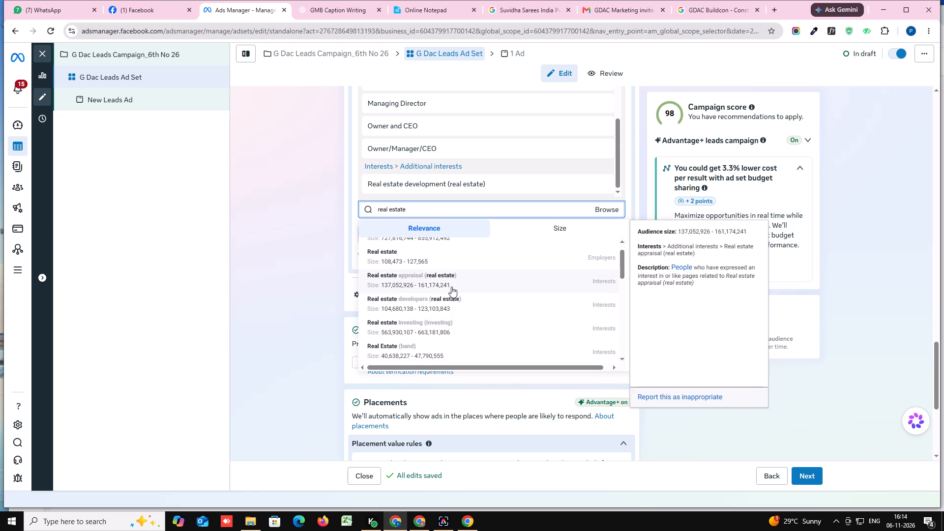
click(412, 301)
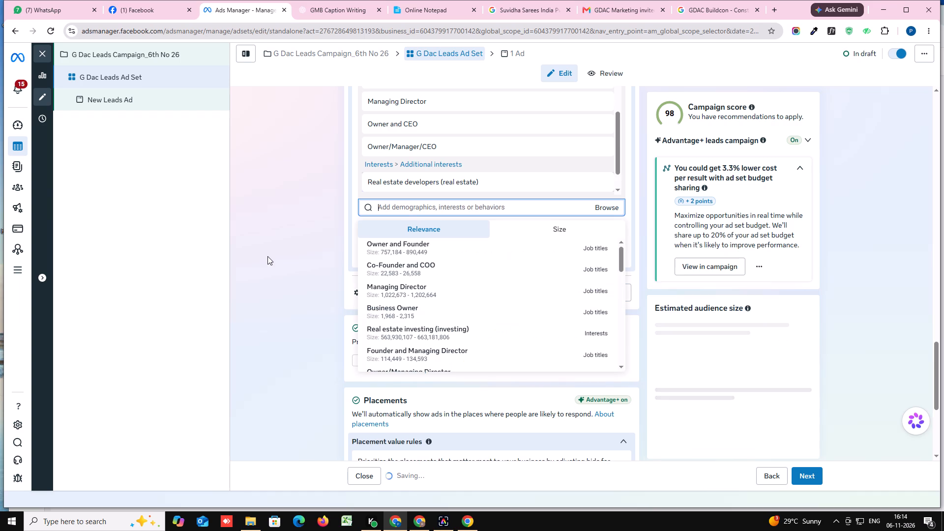
click(267, 256)
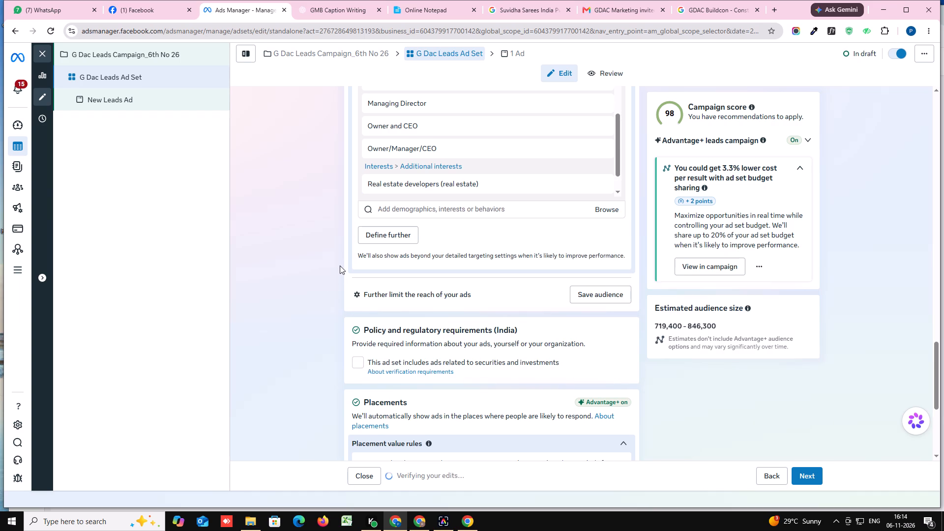
Save the ad set's audience under the name G Dac Audience.
click(597, 296)
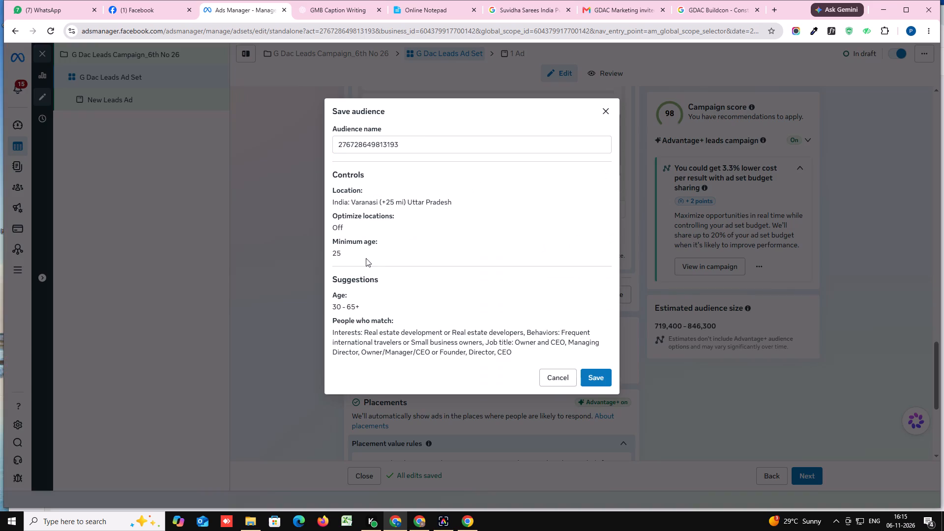
click(401, 139)
drag(400, 143, 334, 152)
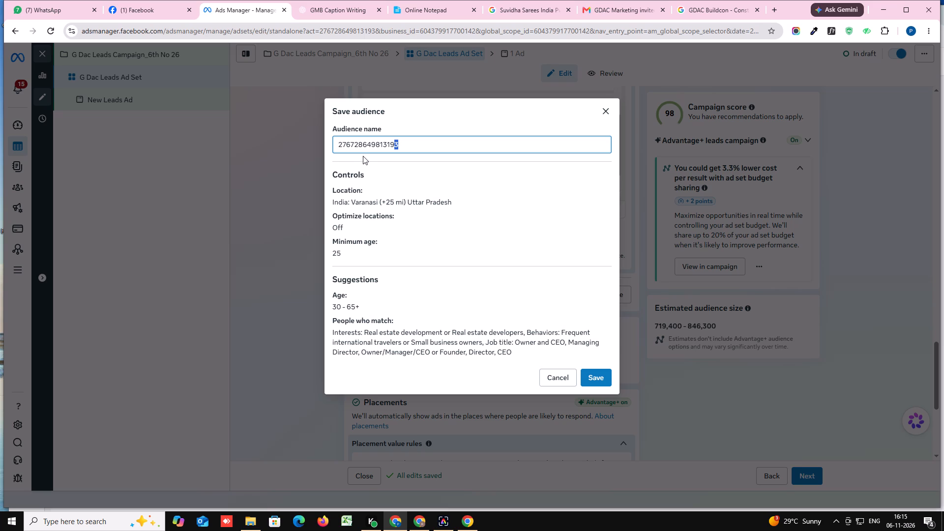
text(G DAc)
key(space)
key(BackSpace)
key(BackSpace)
key(BackSpace)
text(ac A)
text(udie)
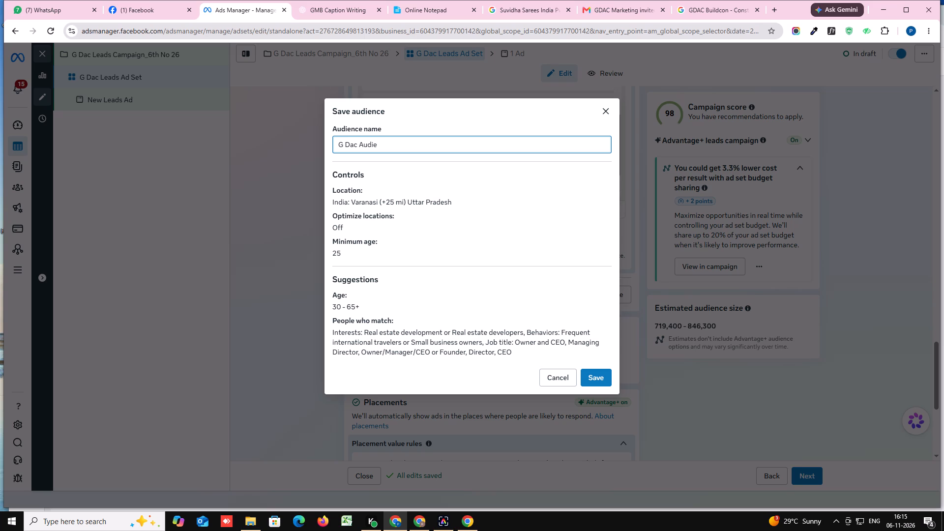
text(nce)
click(603, 377)
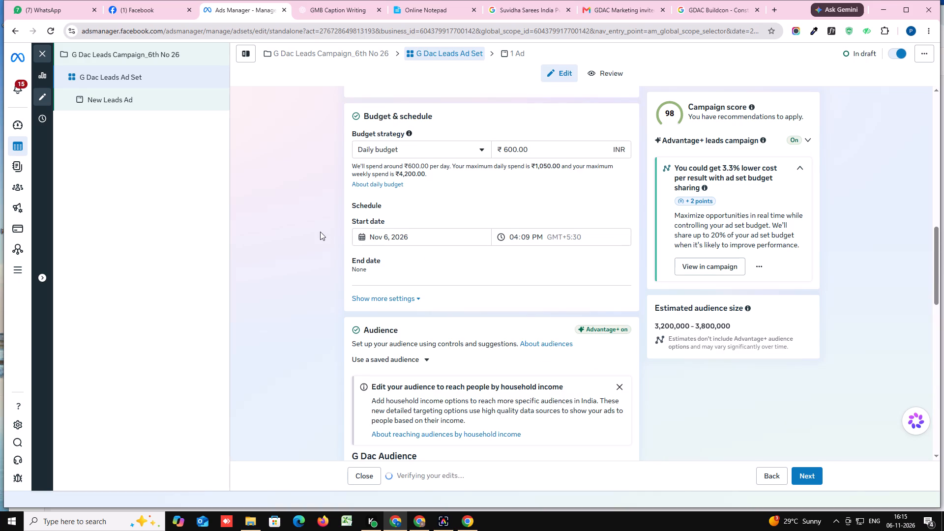
Check the saved audience summary, policy and placement settings of the ad set, and proceed to the New Leads Ad.
scroll(320, 268, down, 4)
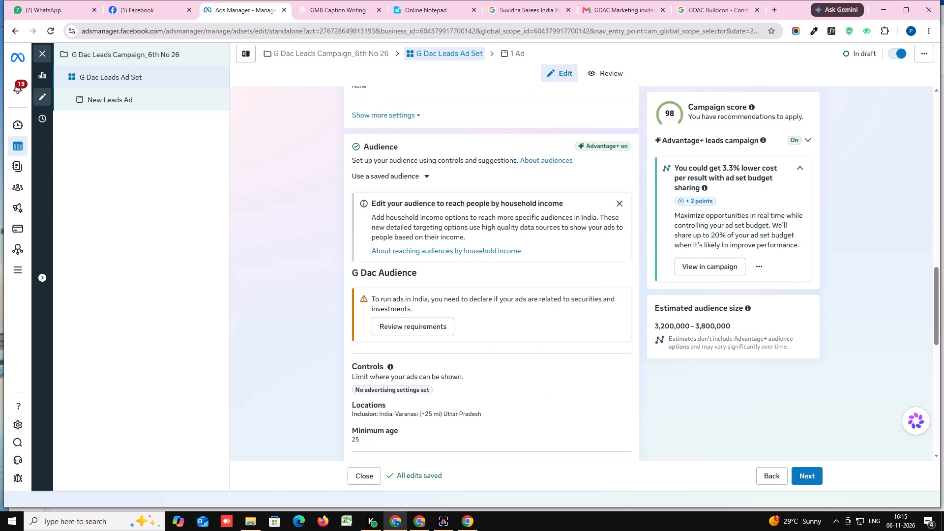
scroll(373, 258, down, 4)
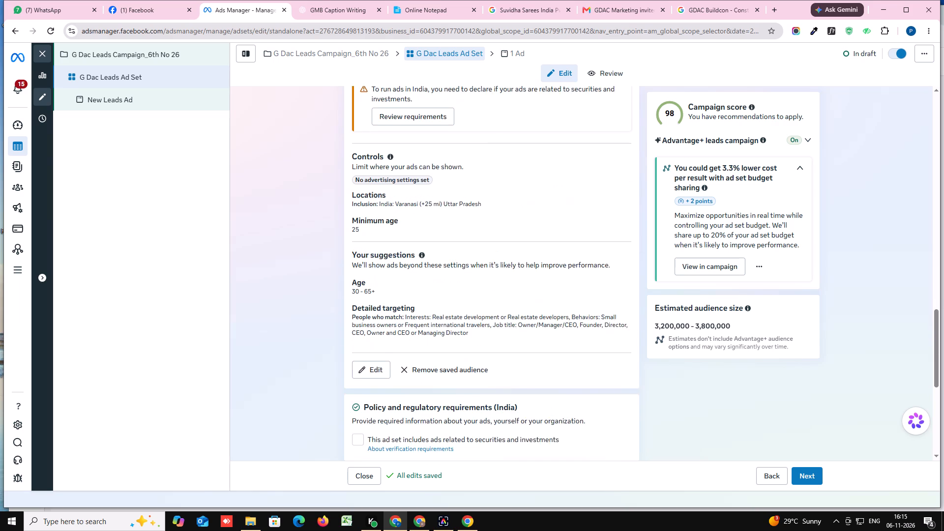
scroll(400, 255, down, 9)
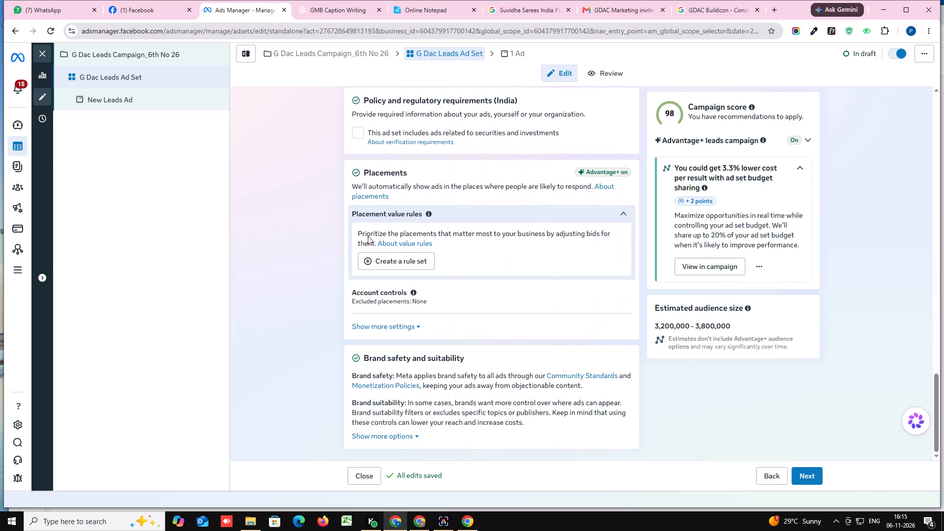
scroll(368, 236, down, 3)
click(809, 472)
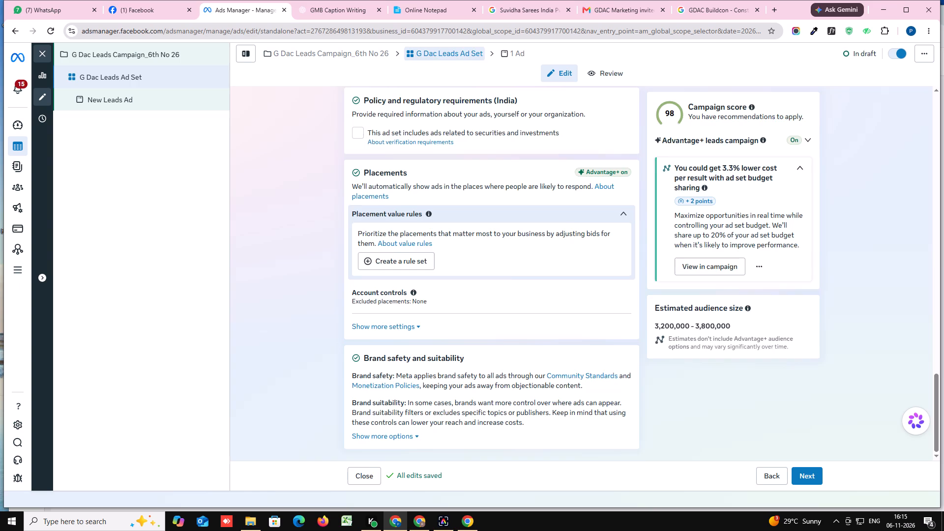
Choose an ad setup option for the New Leads Ad.
scroll(332, 262, down, 2)
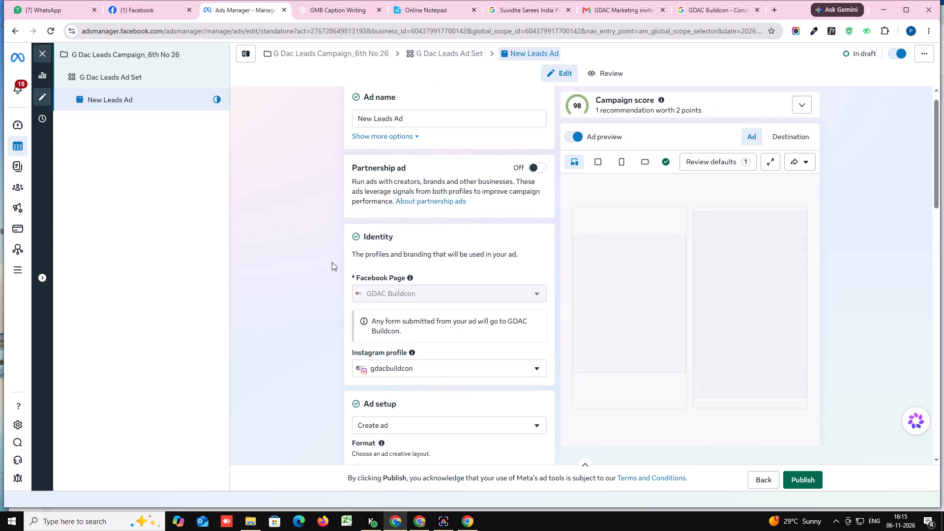
scroll(331, 255, down, 2)
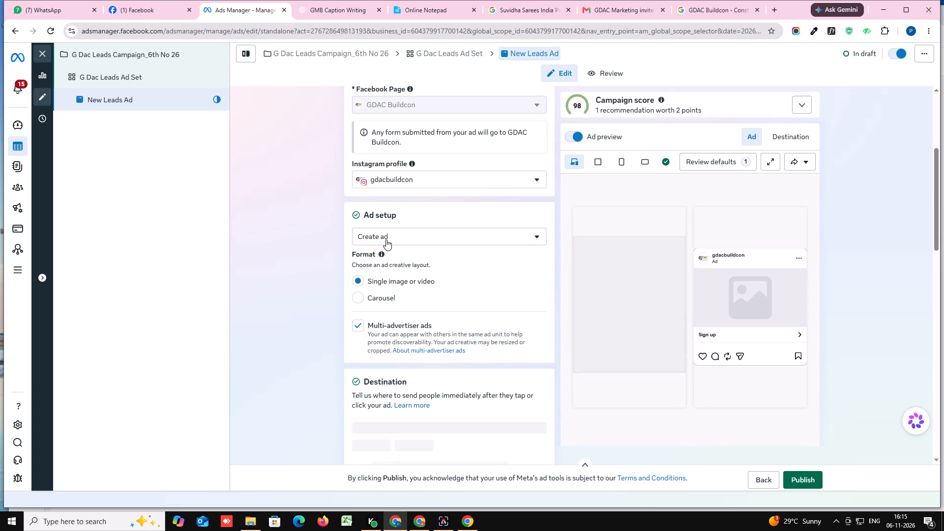
click(386, 239)
click(386, 272)
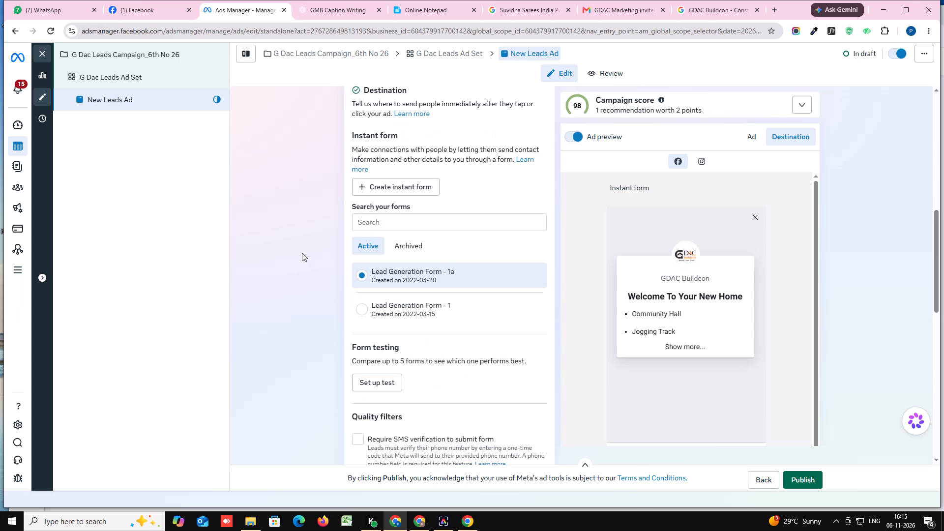
Duplicate the instant form Lead Generation Form - 1a, dismiss the lead quality options, and open the copy's Intro section.
scroll(311, 246, up, 3)
scroll(311, 246, down, 3)
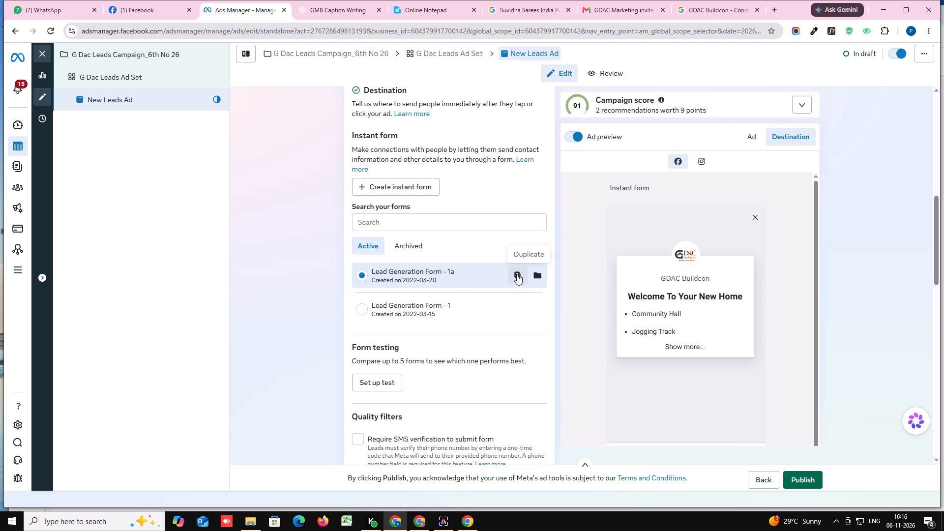
click(517, 274)
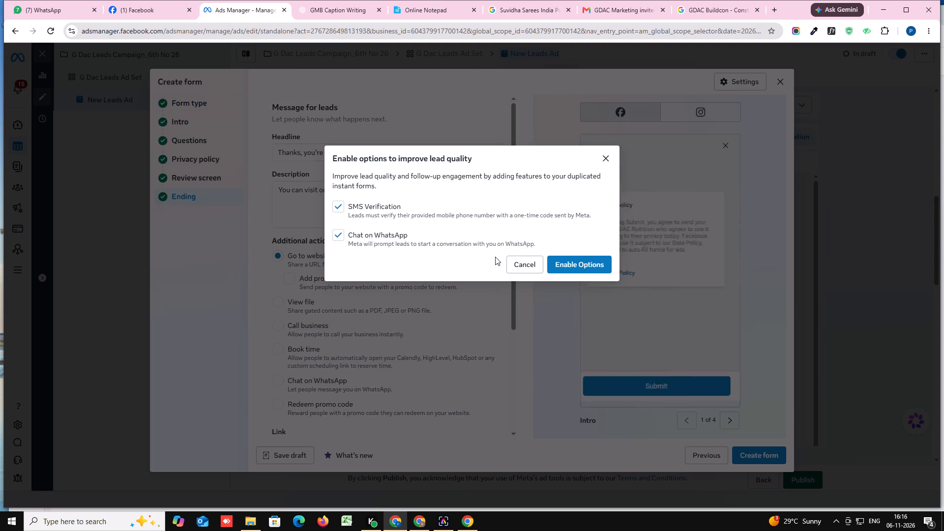
click(608, 162)
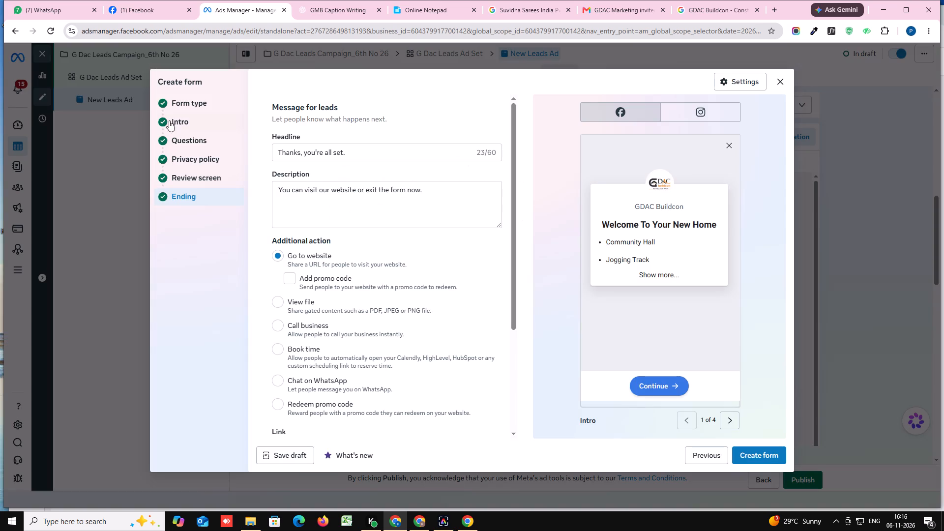
click(186, 116)
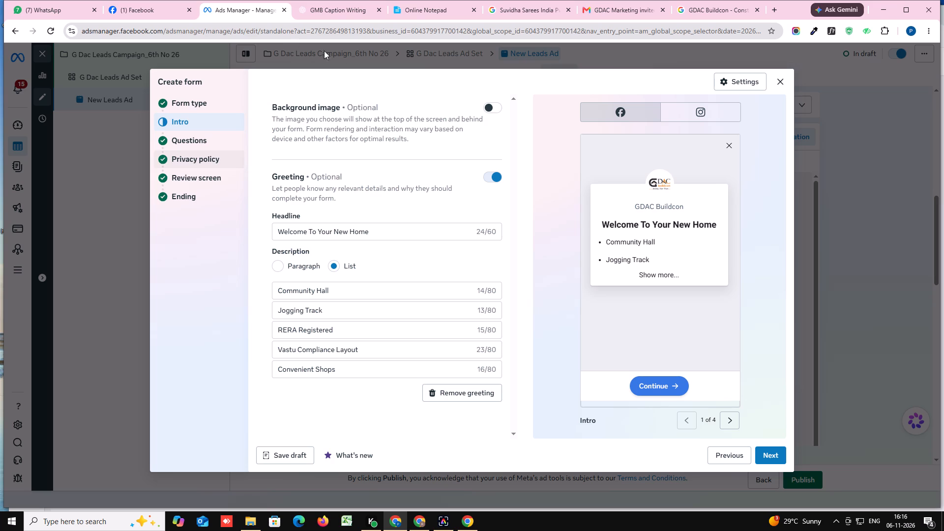
click(340, 11)
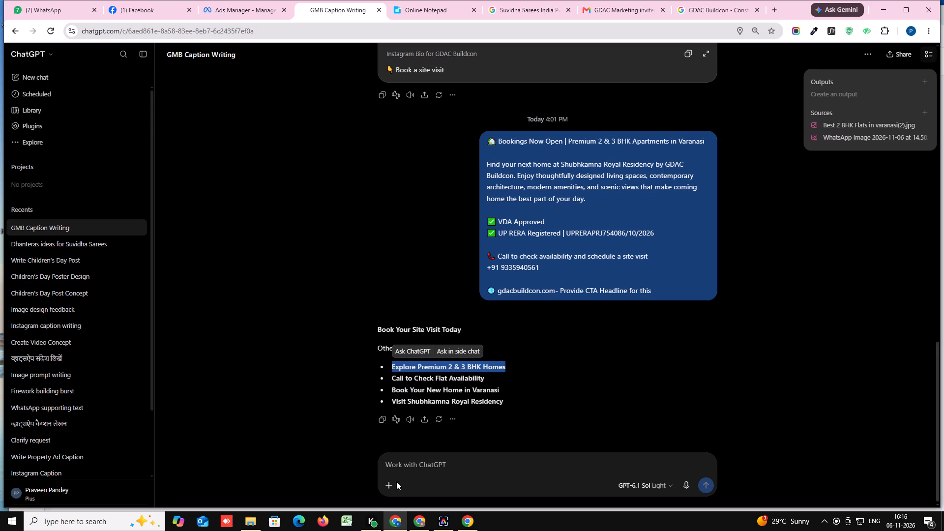
click(387, 482)
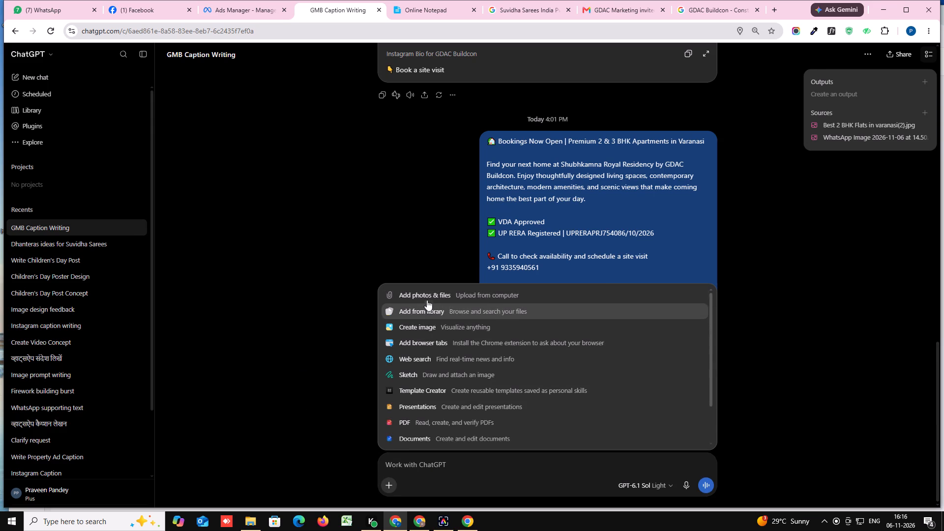
click(428, 291)
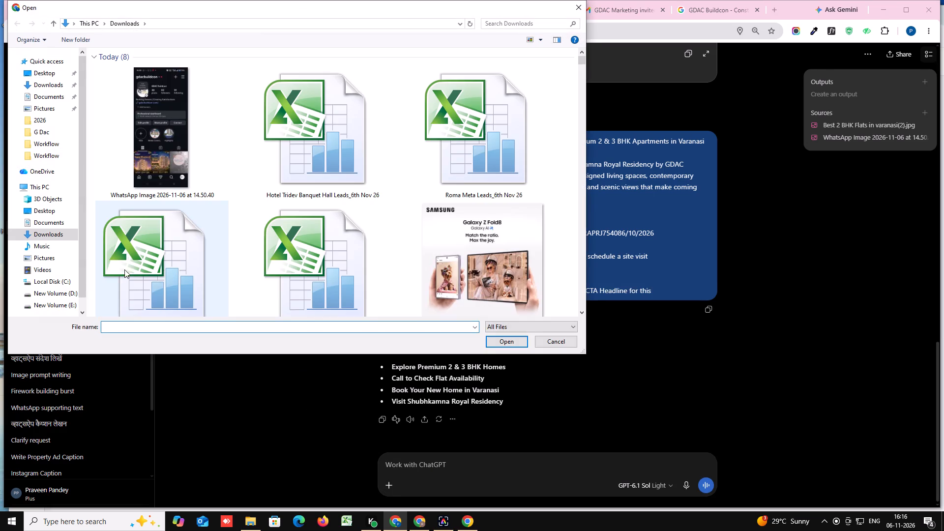
click(62, 294)
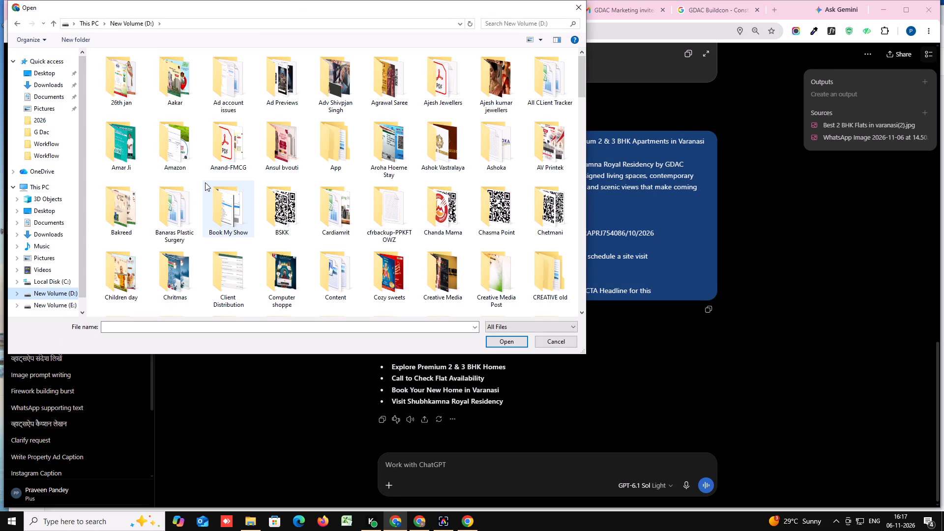
scroll(342, 219, down, 1)
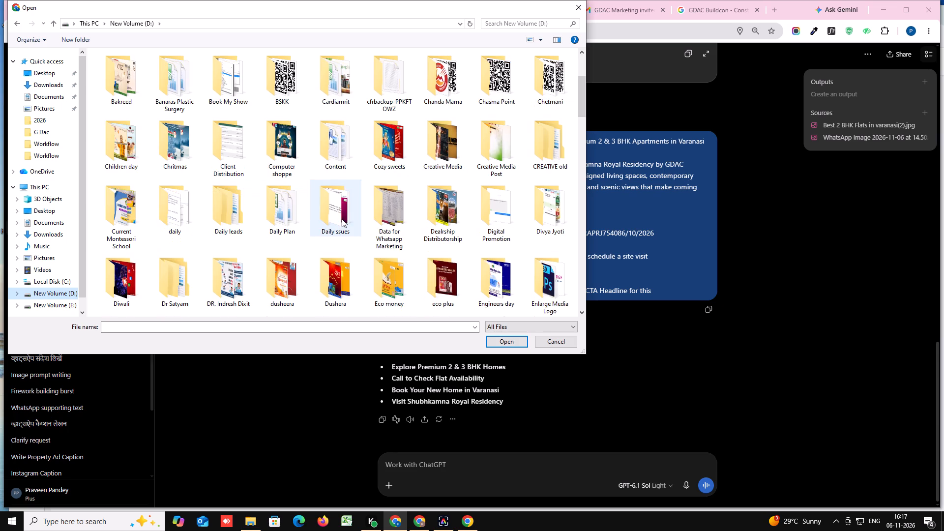
scroll(342, 219, down, 1)
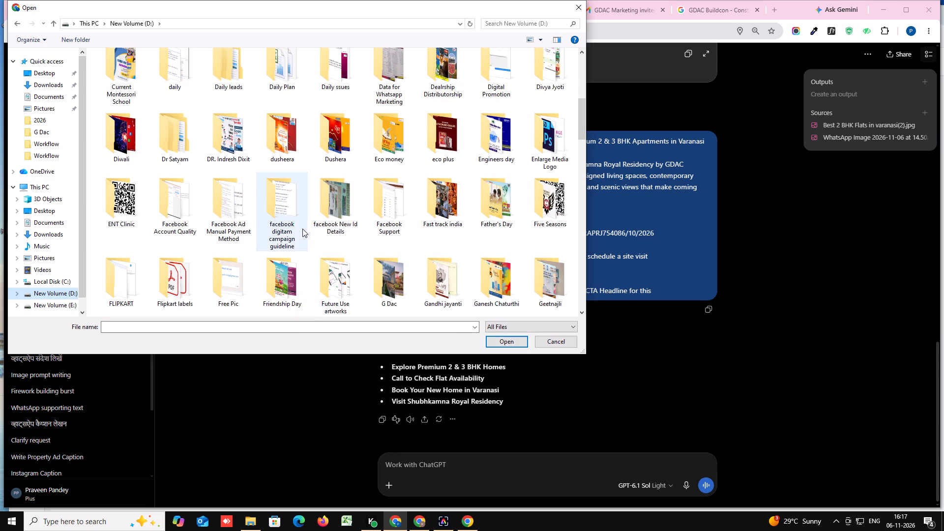
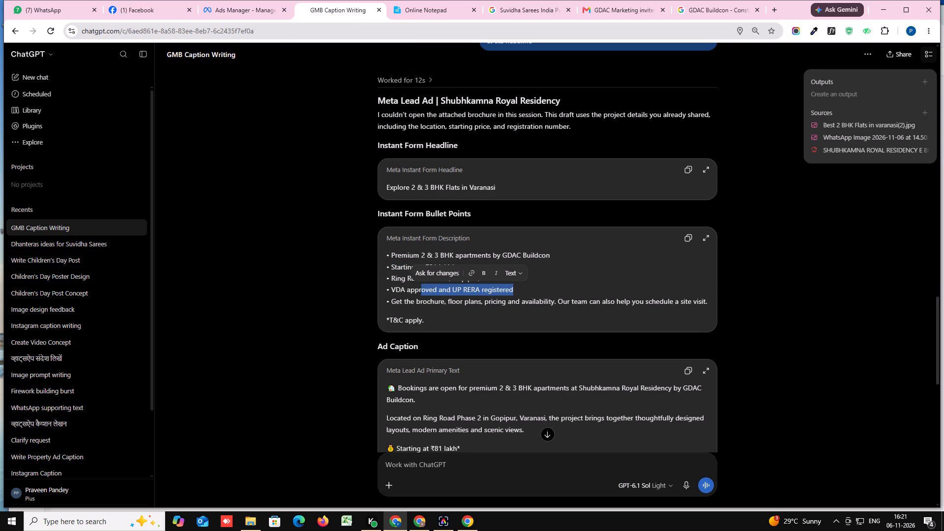
drag(420, 289, 392, 286)
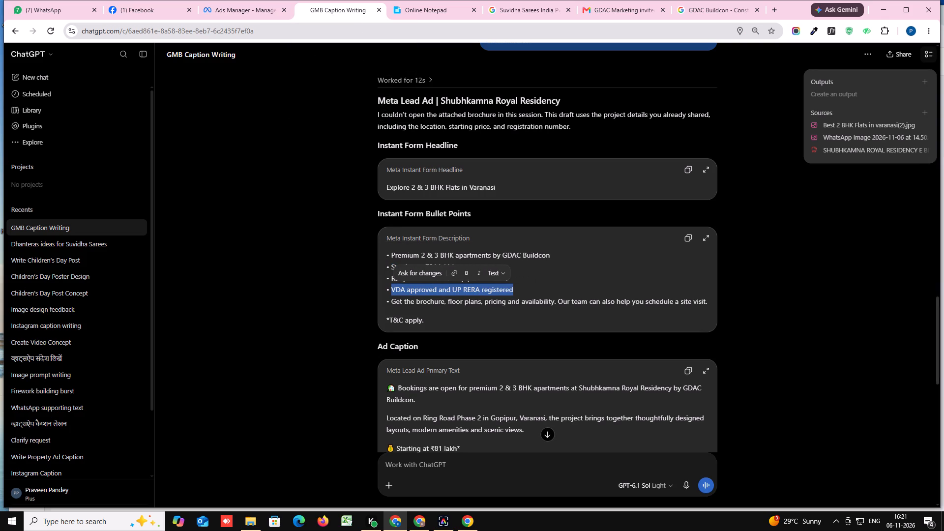
key(ctrl+c)
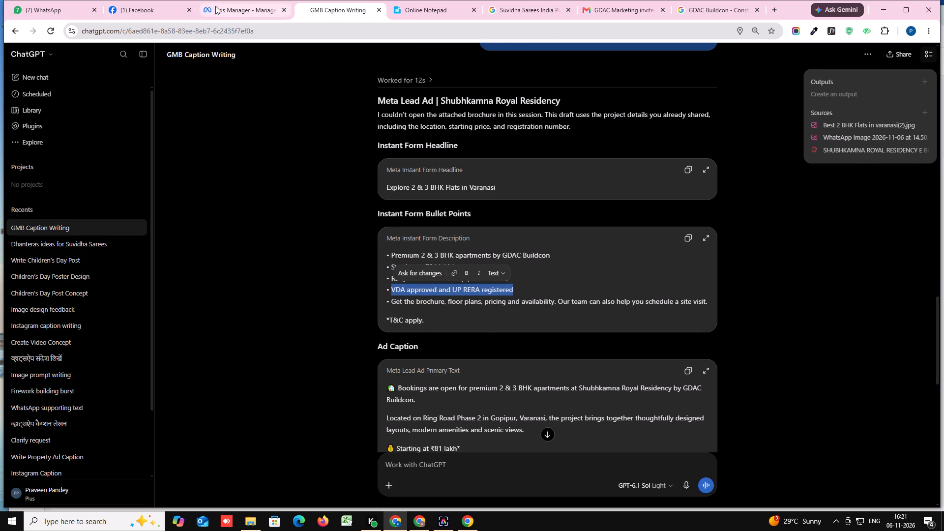
click(215, 6)
drag(344, 311, 271, 310)
key(ctrl+v)
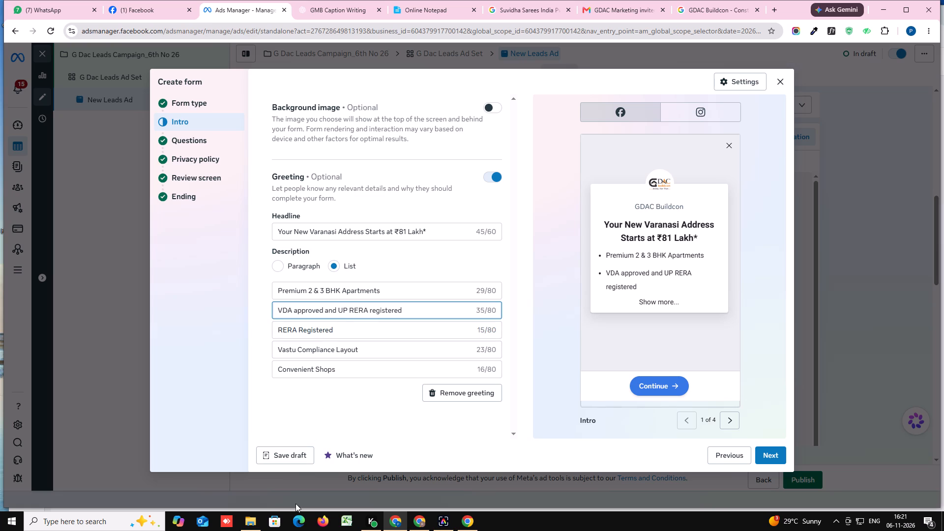
Open the Shubhkamna Royal Residency brochure PDF from the G Dac folder on New Volume (D:) in Adobe Acrobat.
click(243, 522)
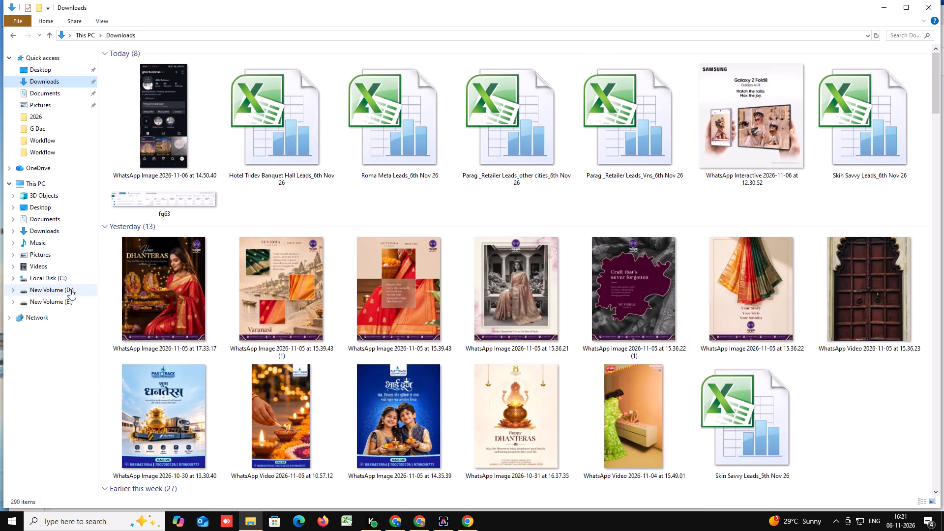
click(70, 290)
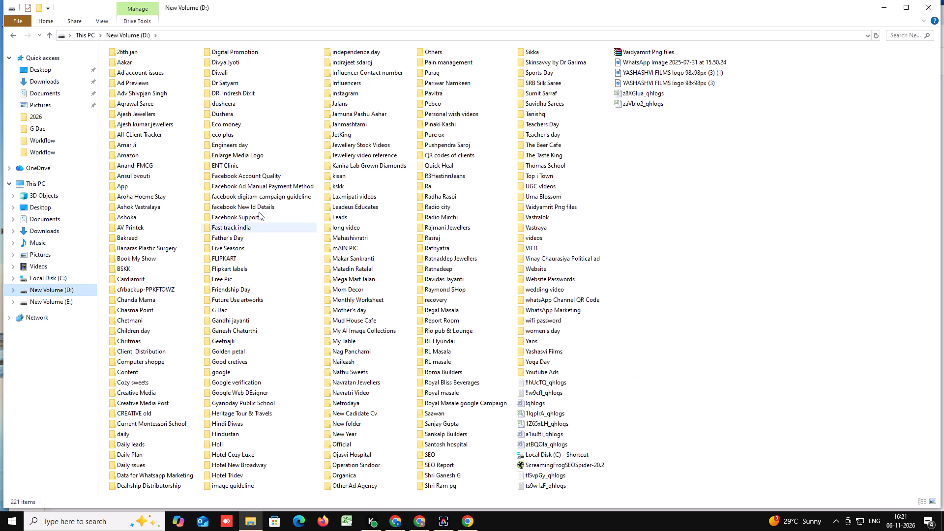
double_click(231, 312)
double_click(586, 90)
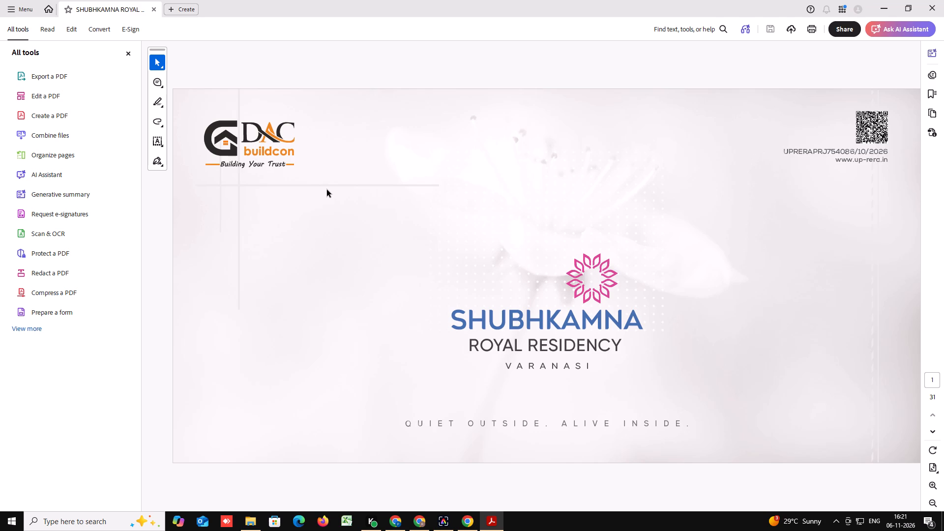
Read the brochure's About Developer, About Project and gate view pages for selling points usable in the form's greeting list.
scroll(374, 204, down, 1)
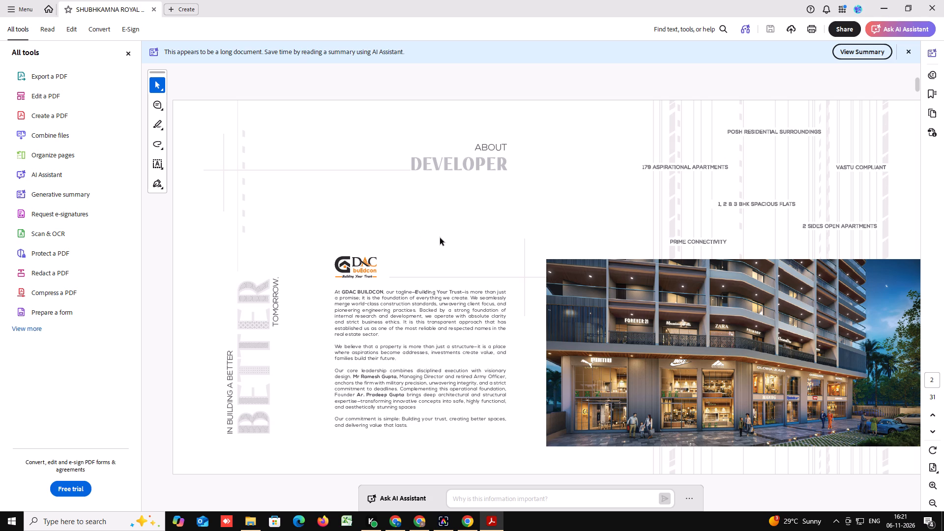
scroll(441, 238, down, 1)
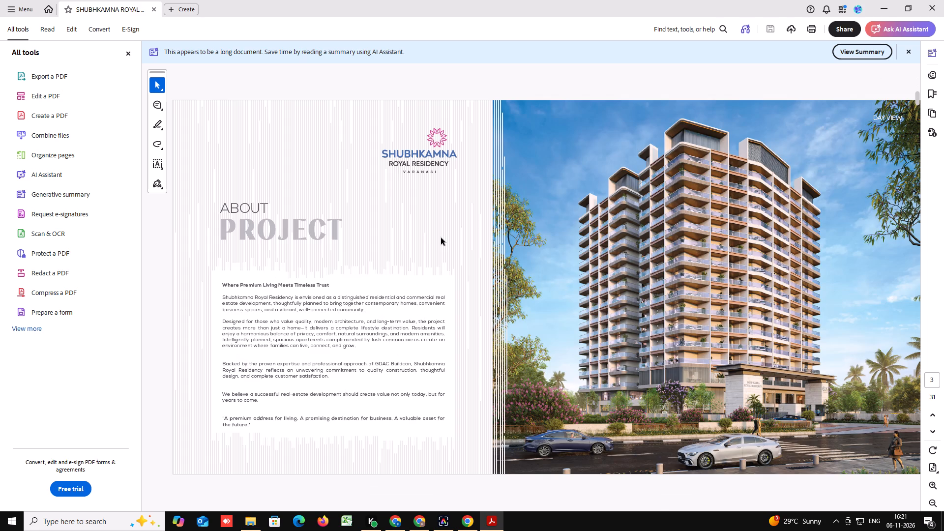
scroll(441, 238, up, 2)
scroll(456, 241, down, 2)
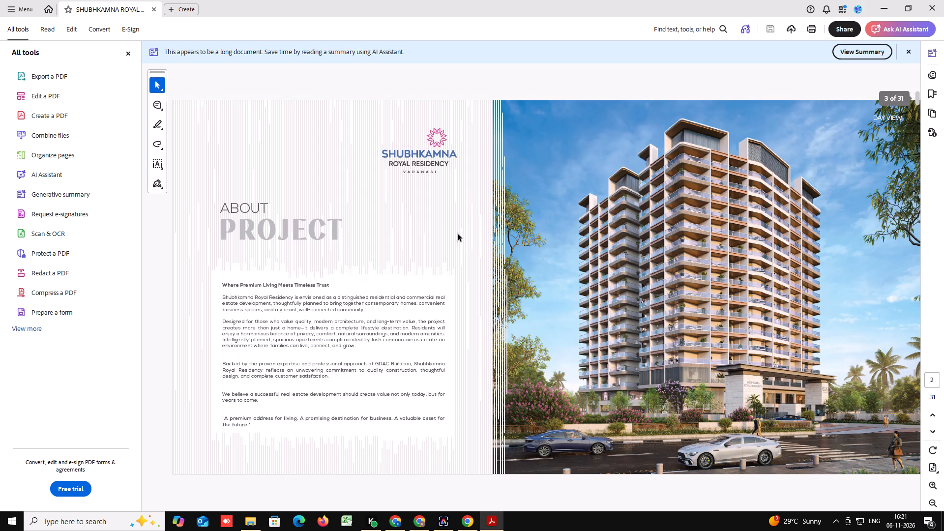
scroll(416, 196, up, 1)
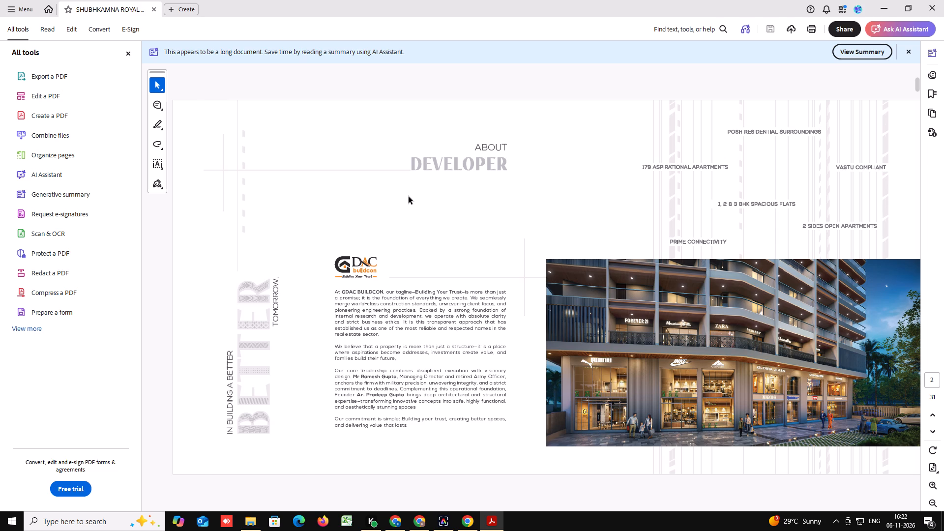
scroll(409, 197, down, 1)
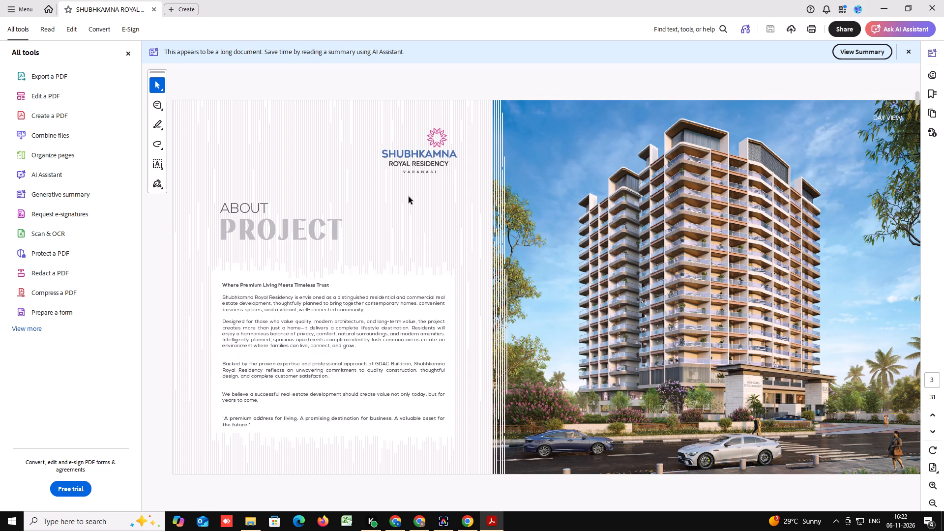
scroll(409, 197, down, 1)
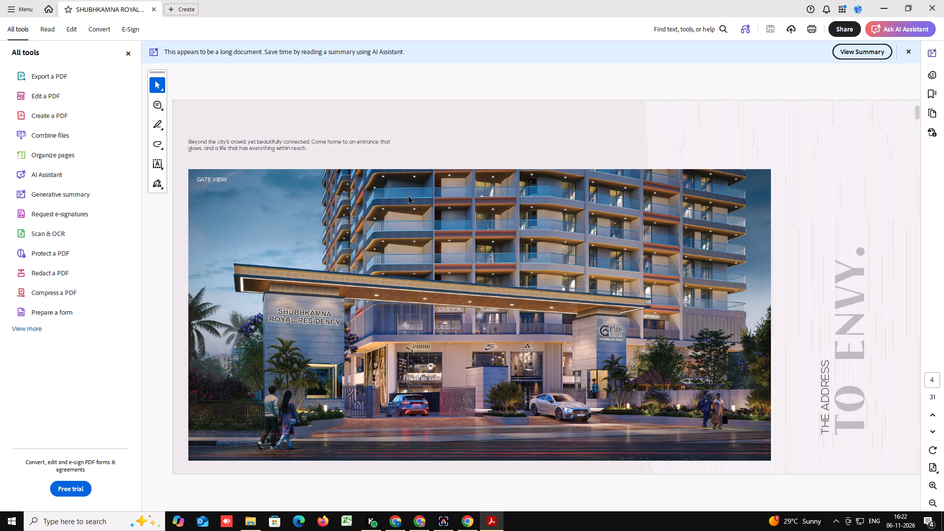
Review the brochure's lifestyle and amenity pages, from the kids play area and gymnasium through the swimming pool and temple.
scroll(409, 197, down, 1)
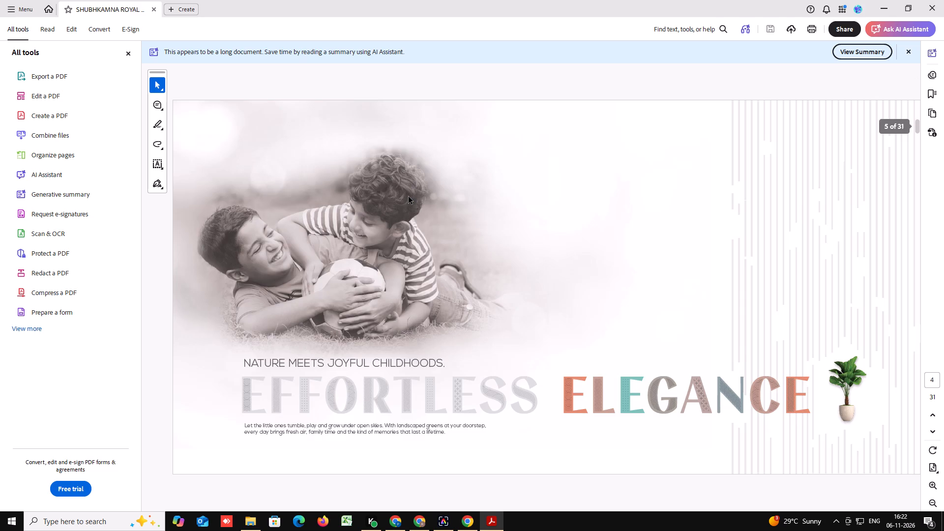
scroll(409, 197, down, 1)
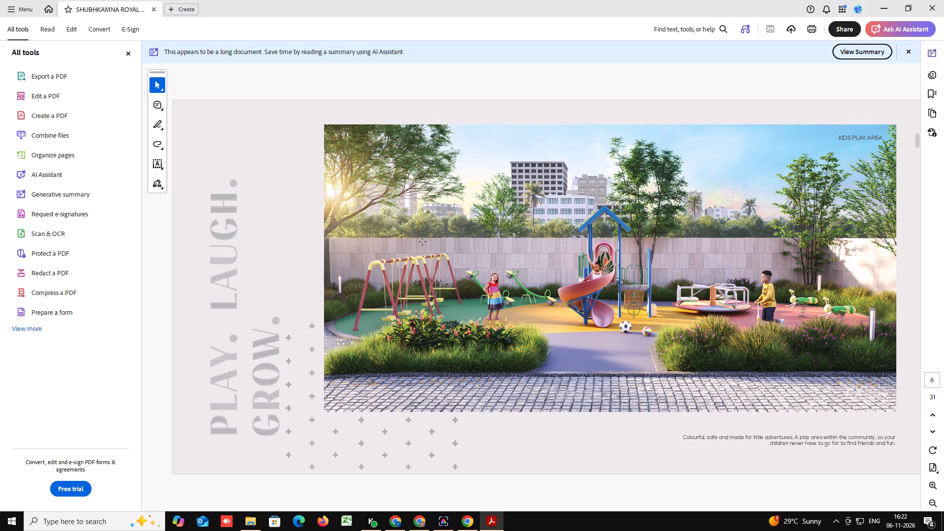
scroll(531, 302, down, 1)
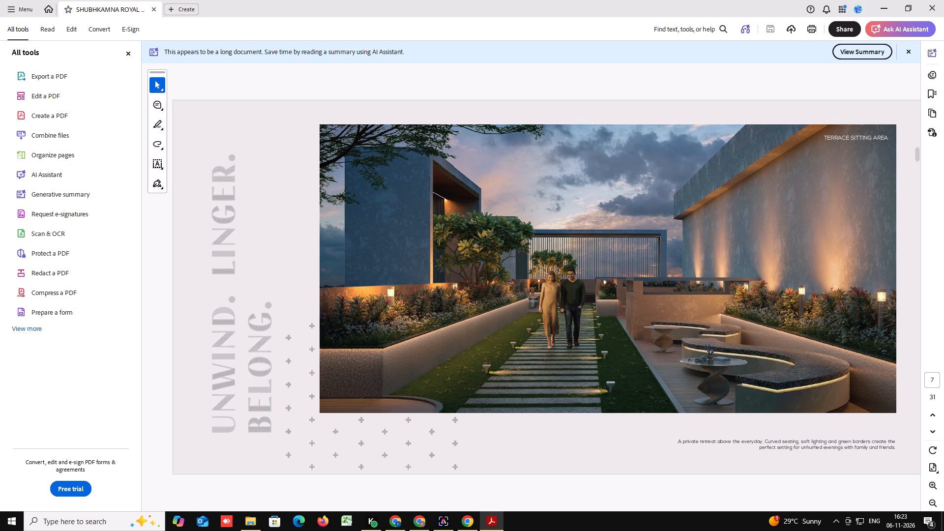
scroll(656, 275, down, 1)
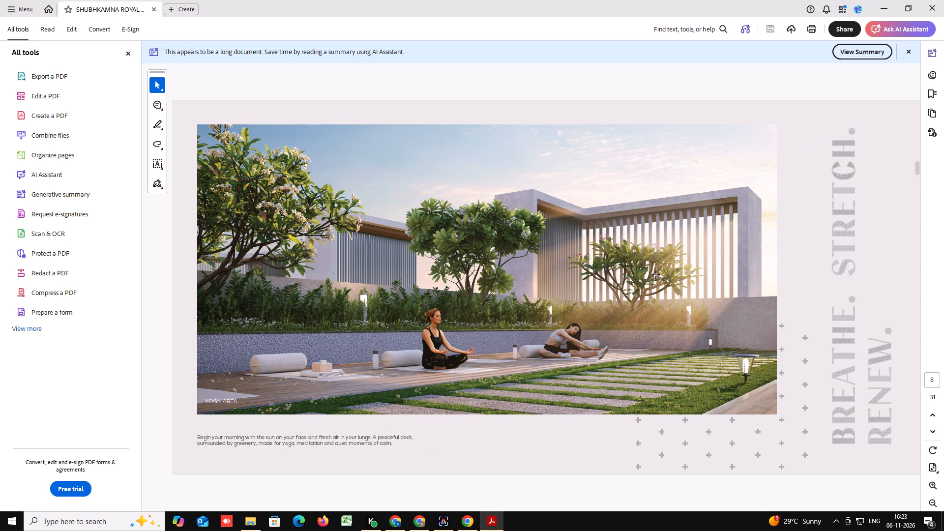
scroll(657, 274, down, 1)
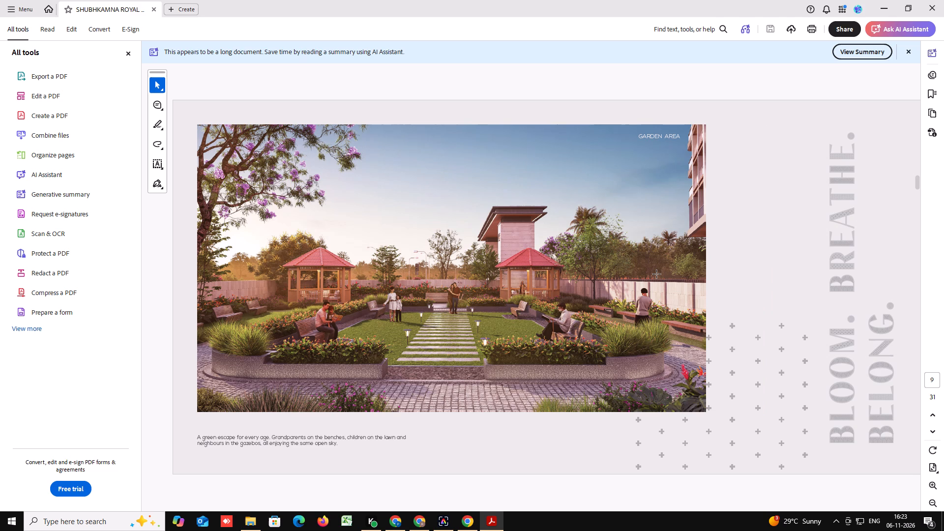
scroll(657, 274, down, 1)
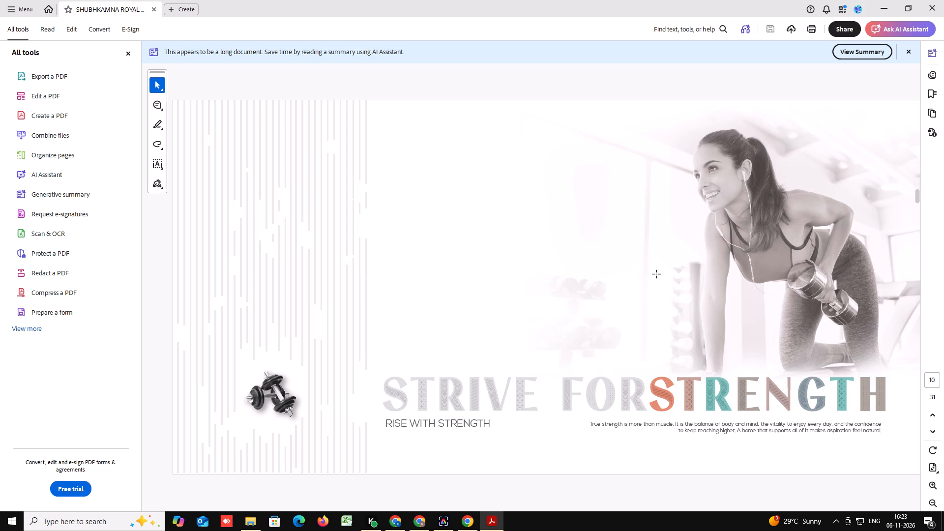
scroll(657, 274, down, 1)
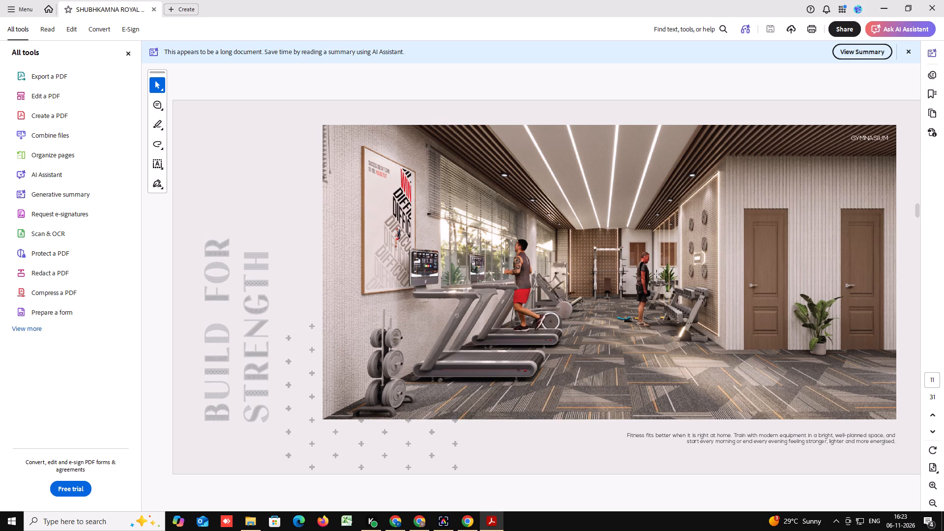
scroll(657, 274, down, 1)
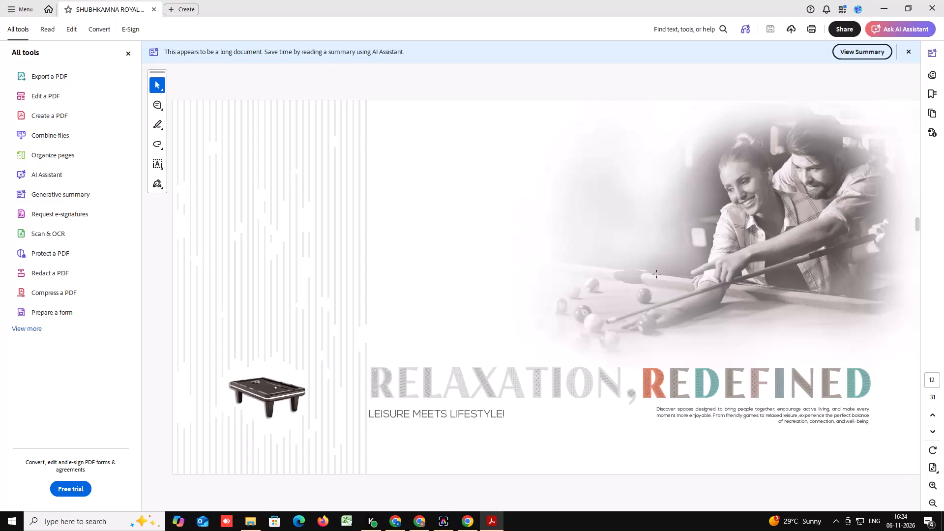
scroll(657, 274, down, 1)
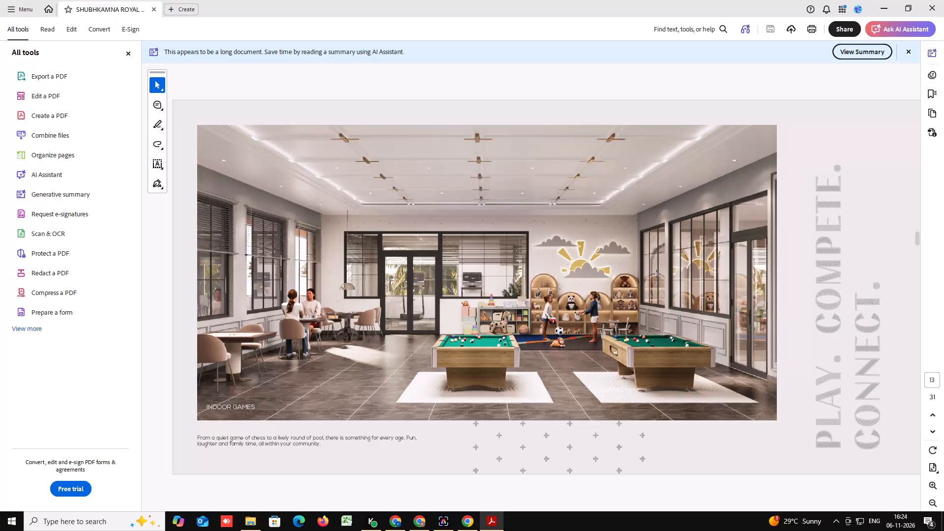
scroll(657, 274, down, 1)
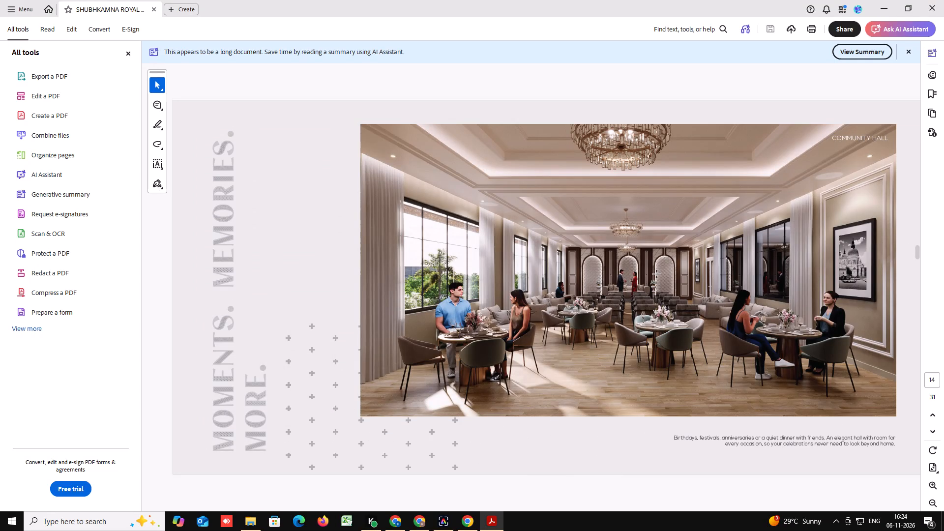
scroll(657, 274, down, 1)
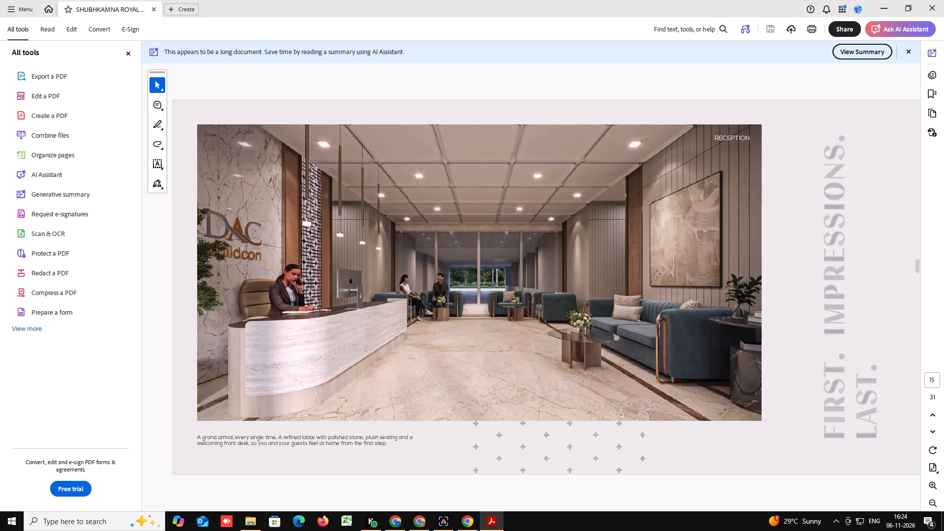
scroll(657, 274, down, 1)
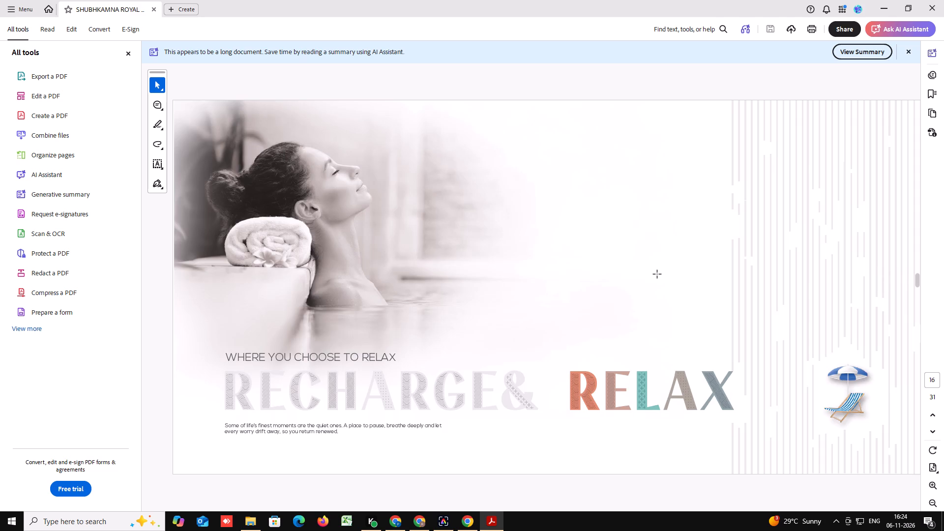
scroll(661, 274, down, 1)
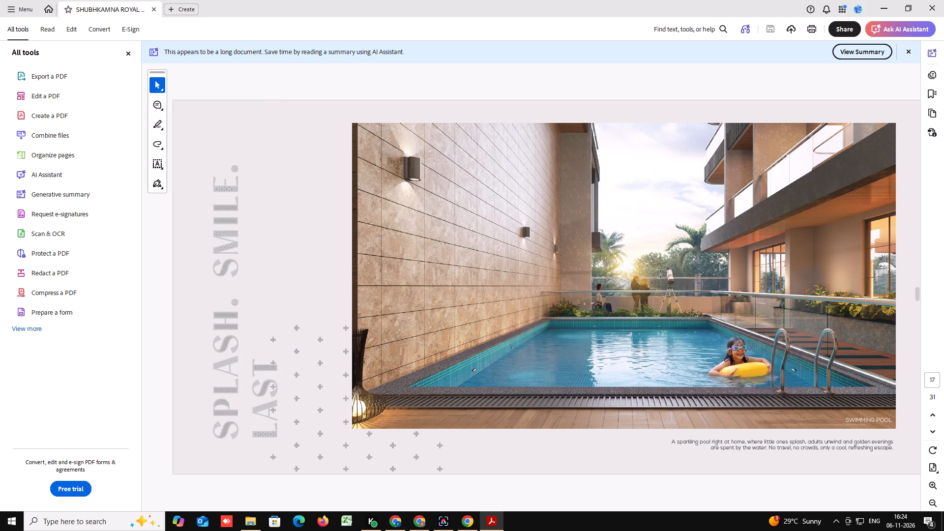
scroll(661, 273, down, 1)
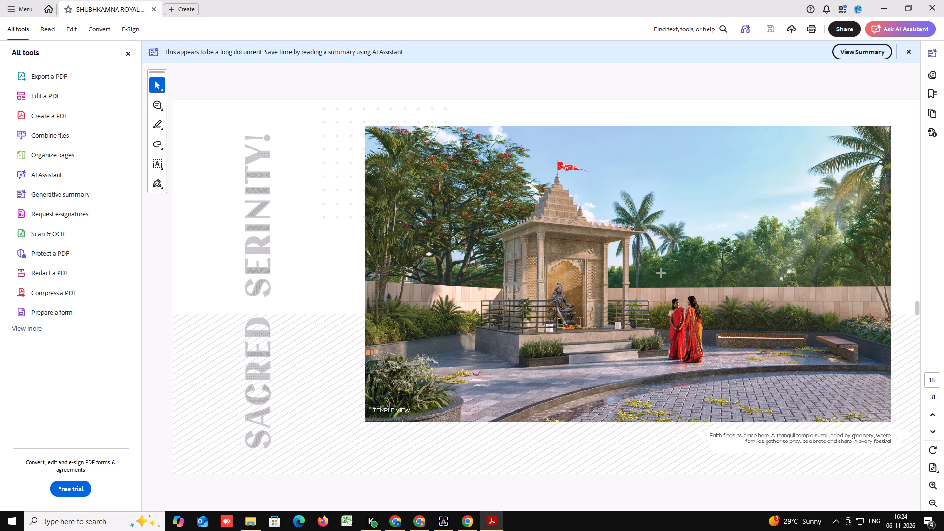
Examine the brochure's Ring Road location page, specifications and amenities list, site plan, and club floor and unit plans.
scroll(661, 273, down, 1)
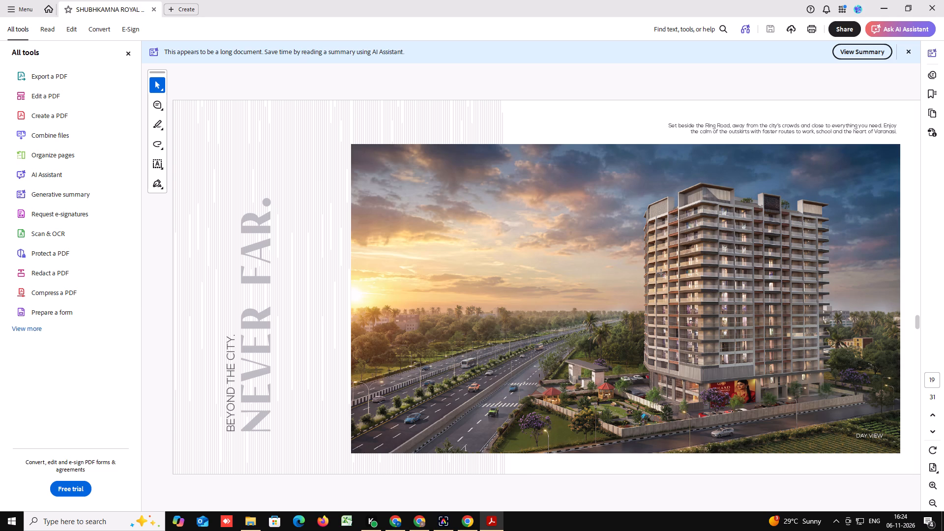
scroll(661, 273, down, 1)
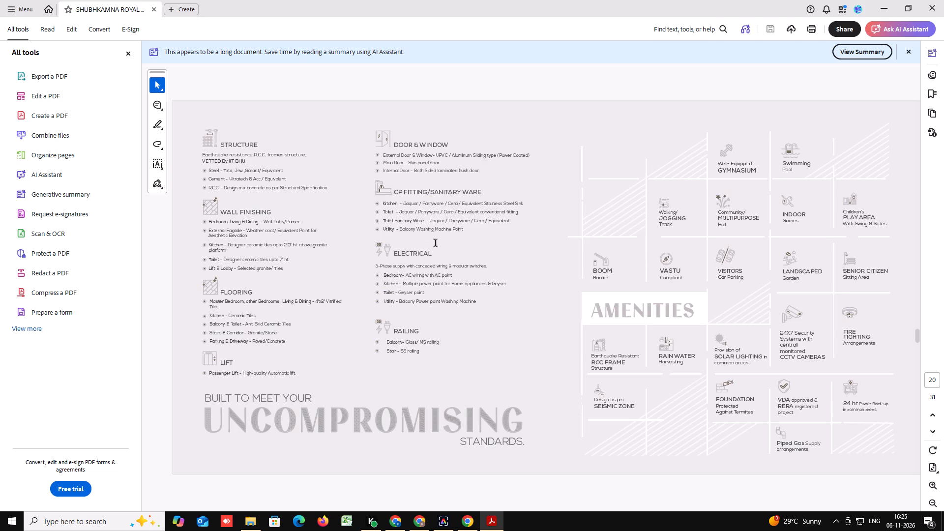
scroll(436, 243, down, 1)
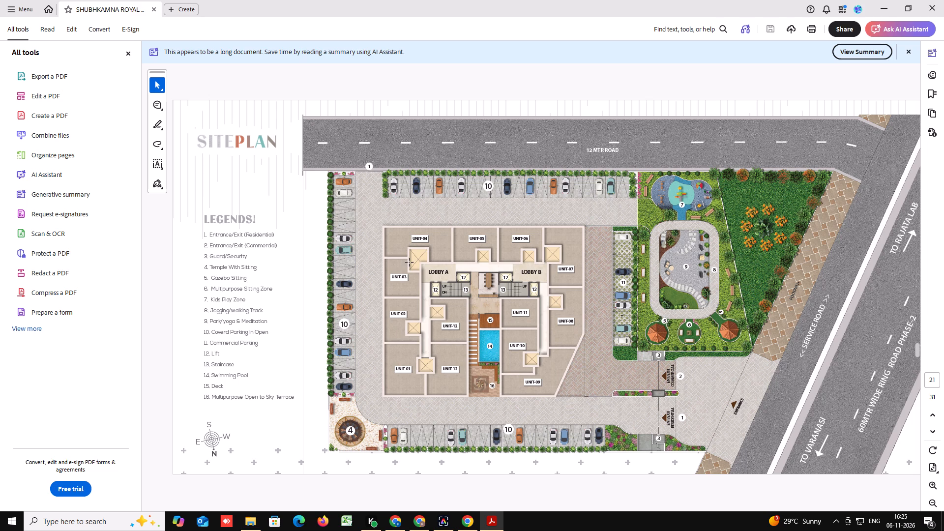
scroll(410, 263, down, 1)
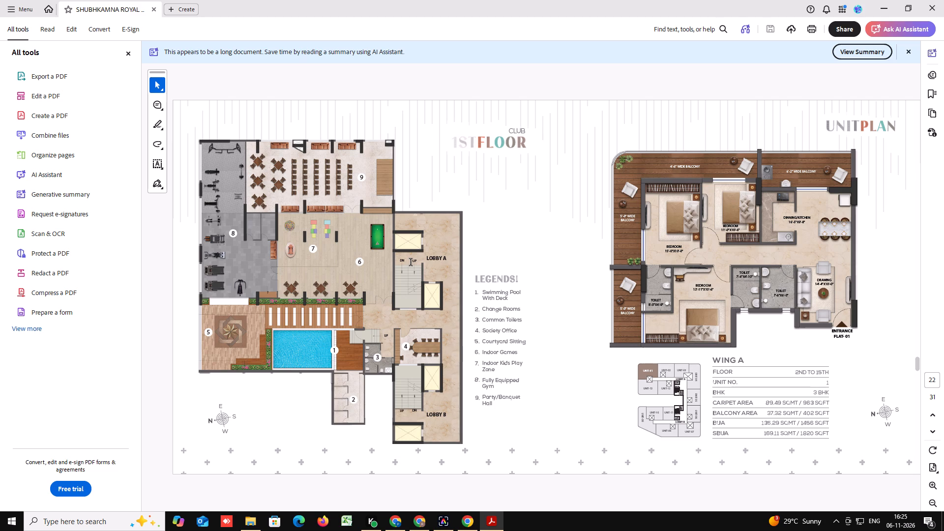
Examine the brochure's remaining Wing A unit plans, the location map with prime connectivity times and the aerial view page, and close the PDF.
scroll(411, 263, down, 1)
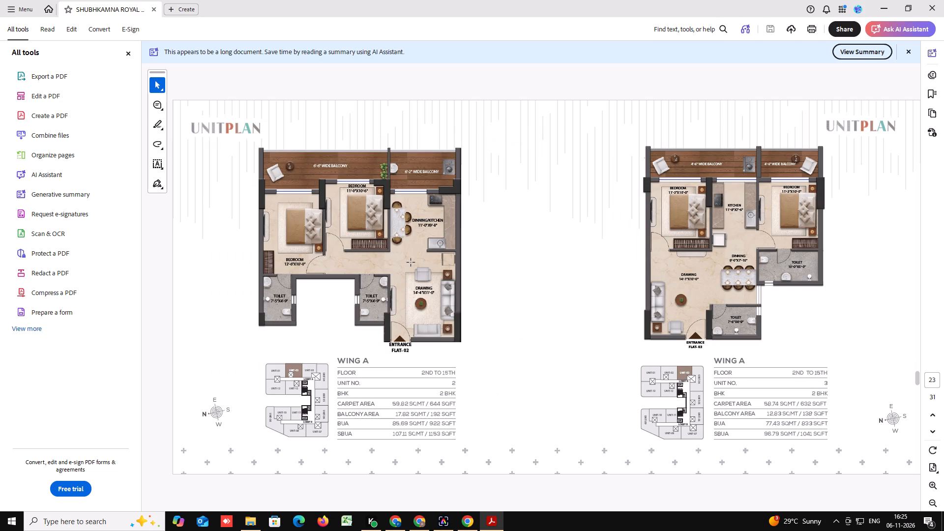
scroll(411, 263, down, 2)
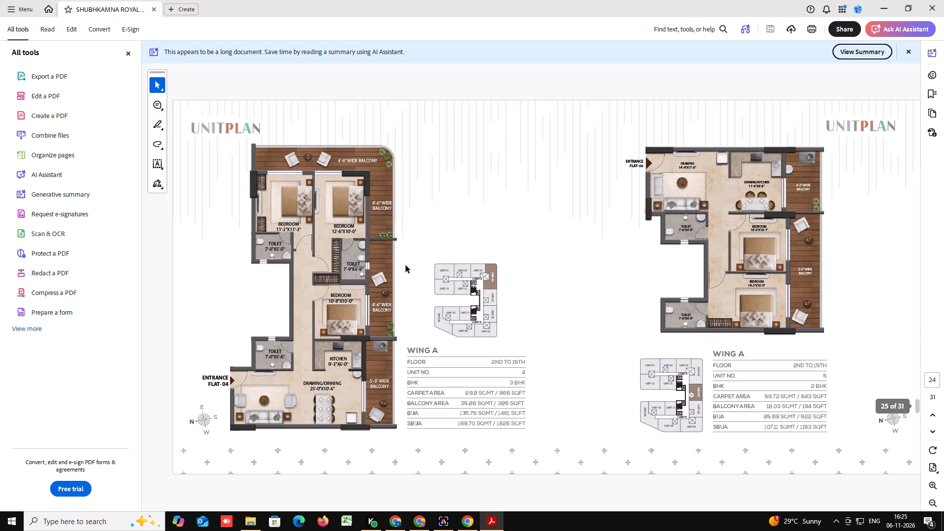
scroll(406, 265, down, 5)
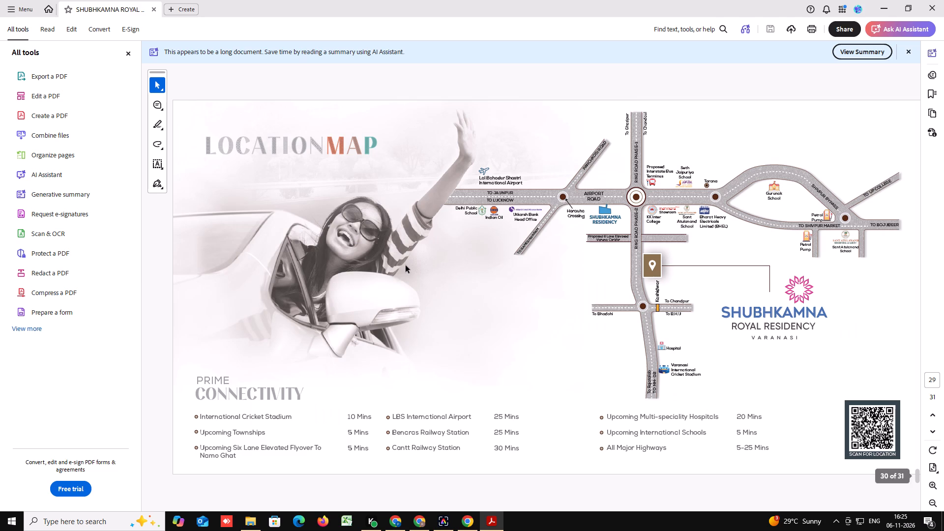
scroll(406, 265, up, 2)
scroll(406, 265, down, 1)
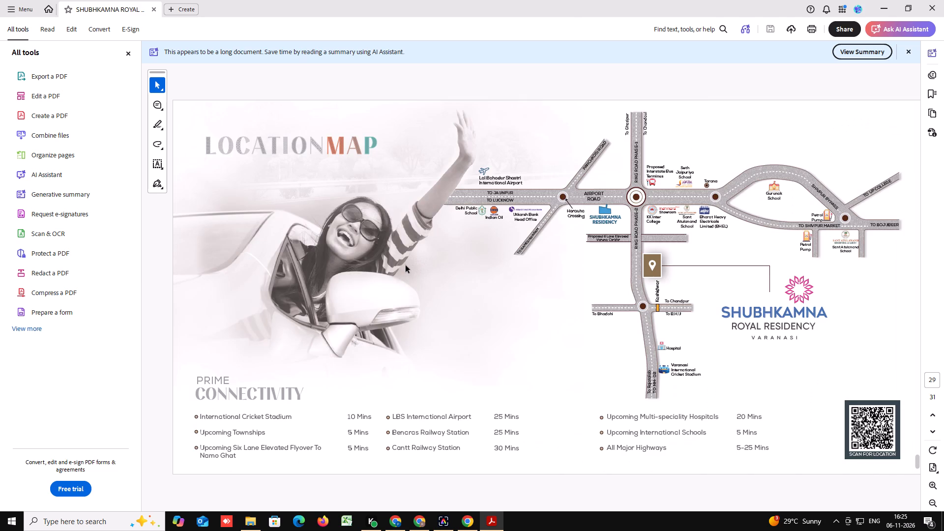
scroll(406, 265, down, 3)
scroll(502, 331, down, 4)
scroll(593, 320, up, 1)
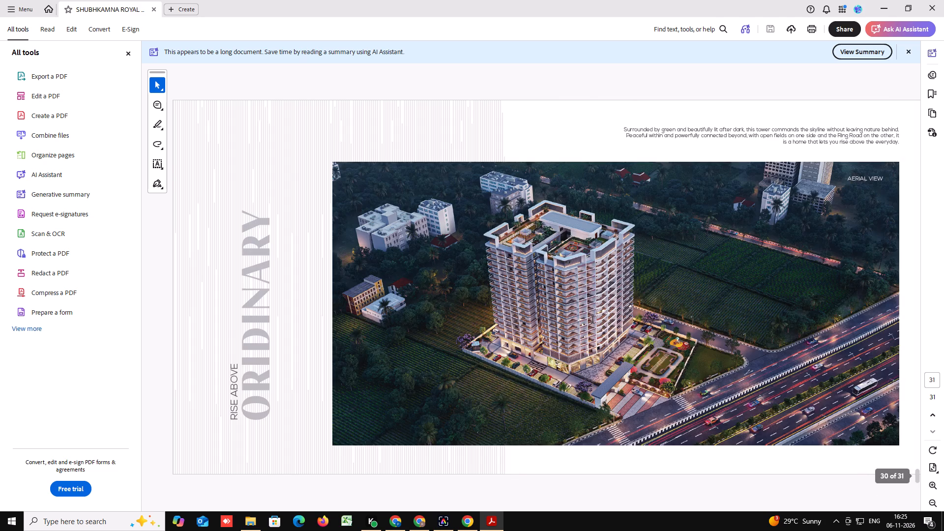
scroll(568, 337, up, 2)
click(933, 9)
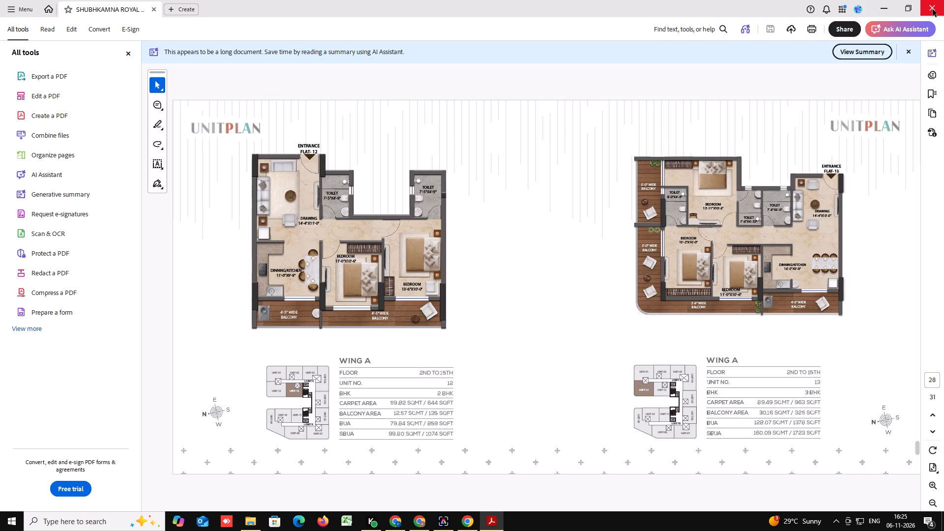
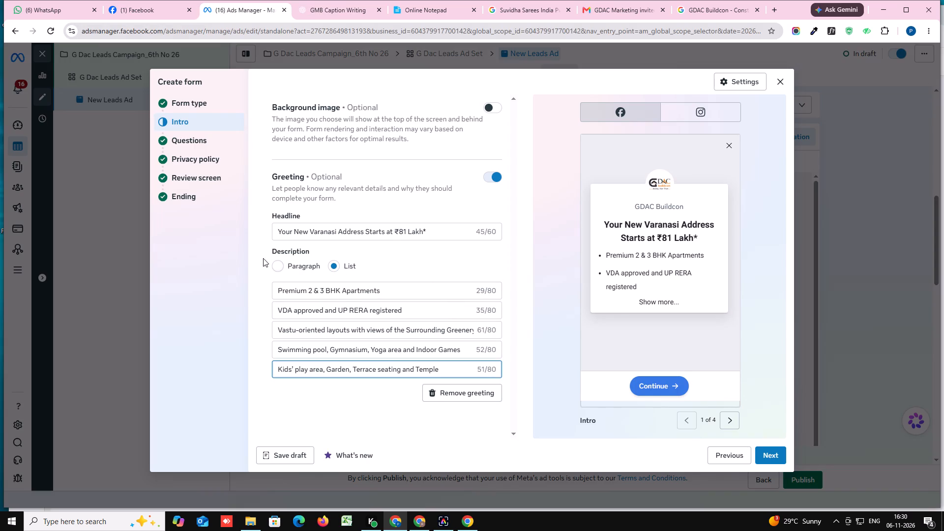
Expand the full greeting list in the form preview and capture the phone preview with Snipping Tool.
click(655, 302)
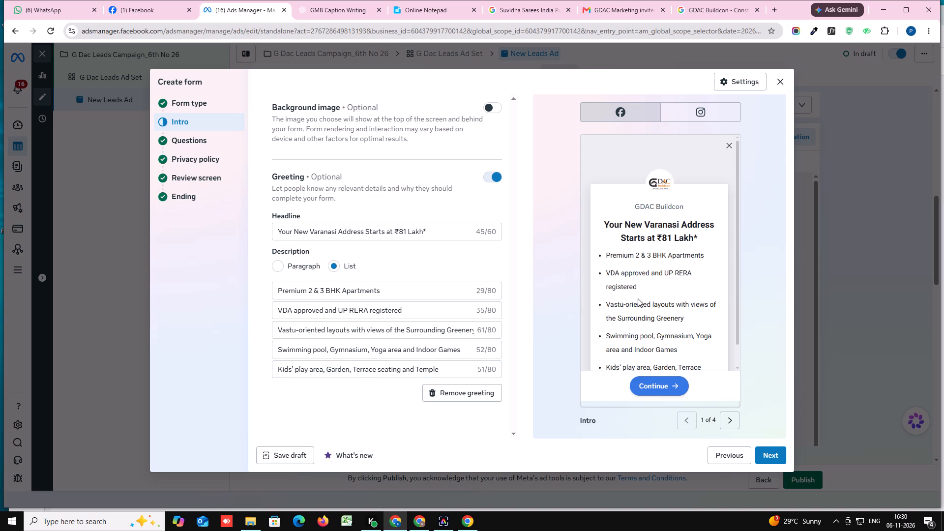
scroll(637, 276, down, 2)
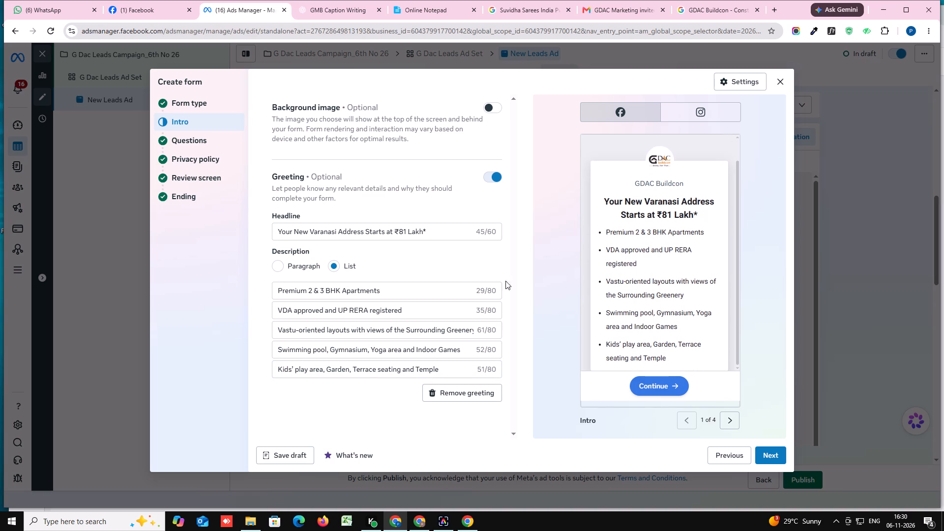
click(87, 523)
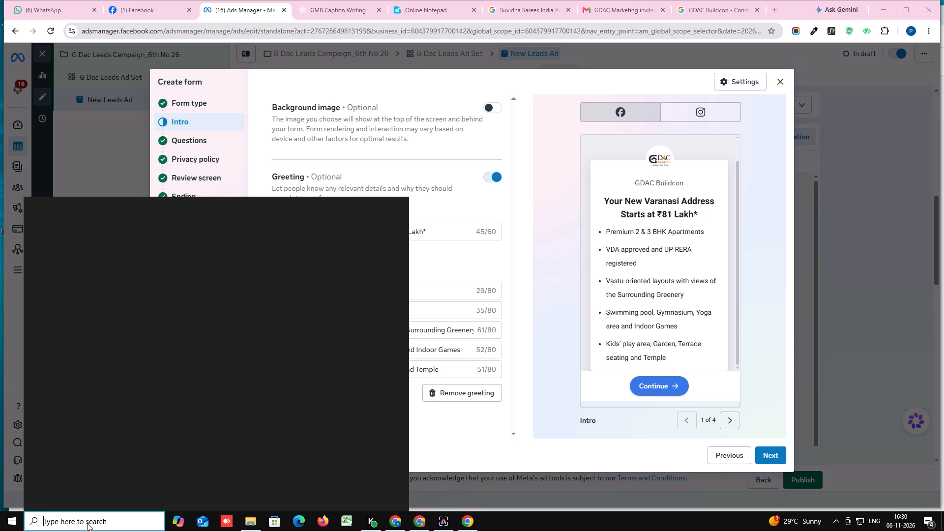
key(s)
key(n)
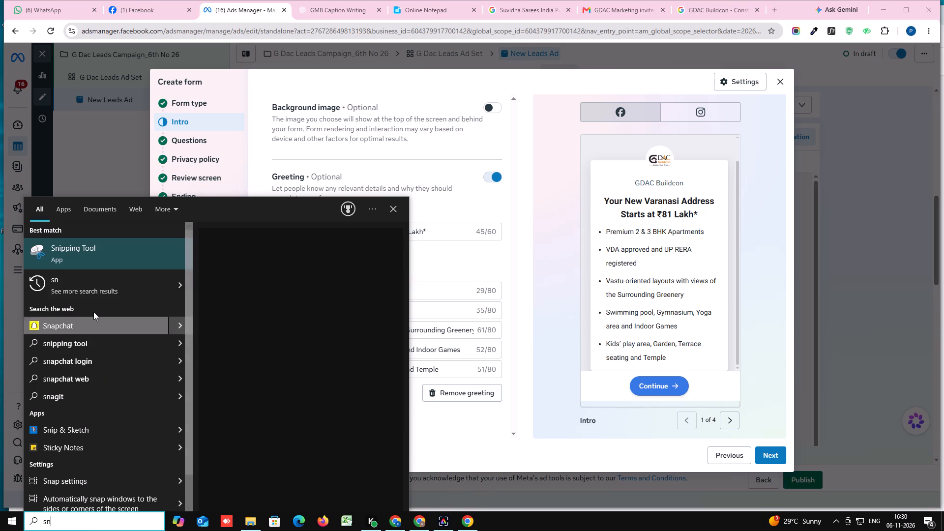
click(98, 262)
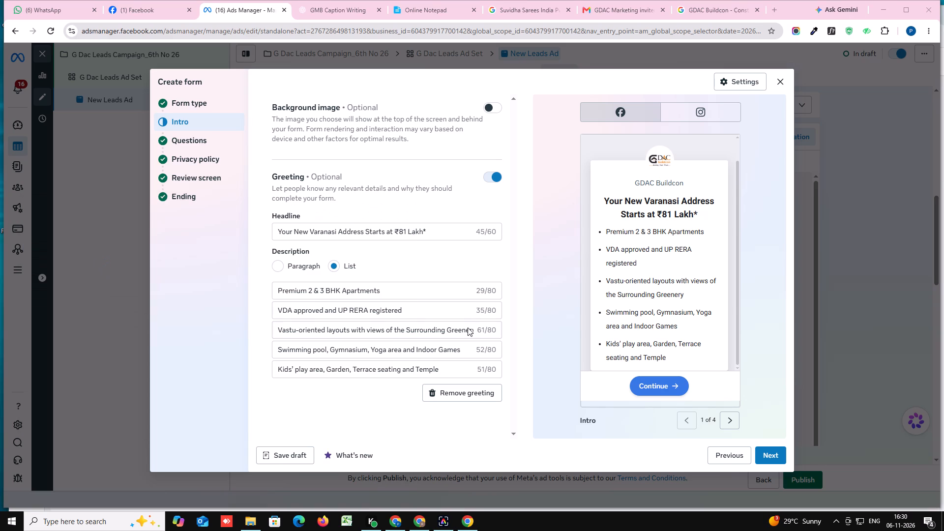
click(760, 147)
drag(562, 133, 757, 381)
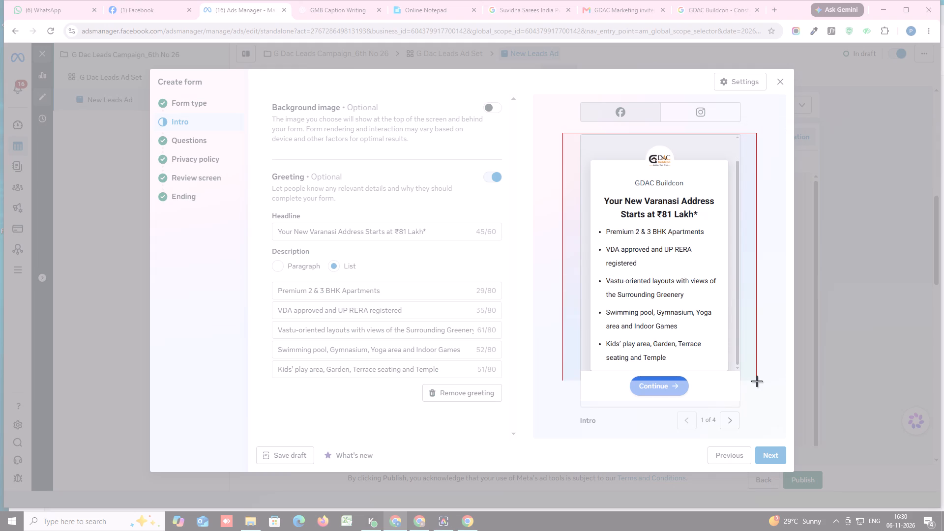
drag(757, 381, 755, 435)
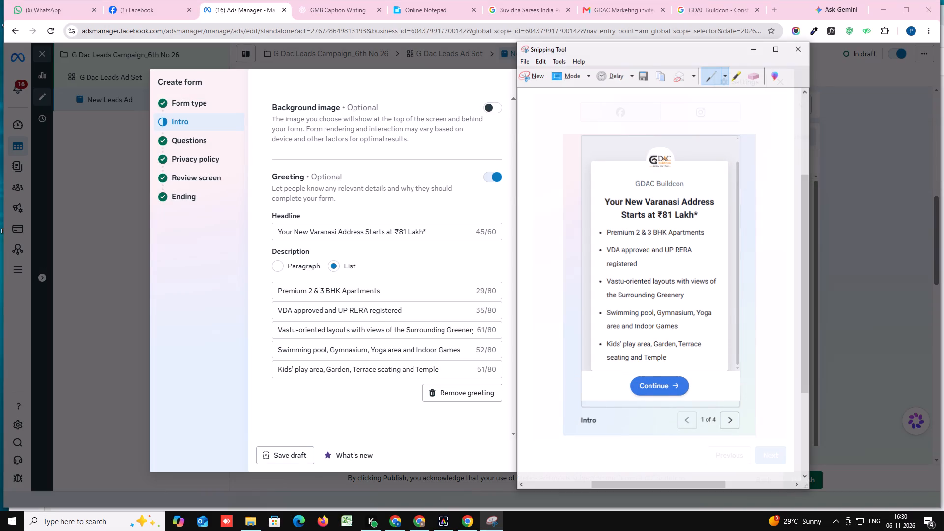
Retake the snip over a larger area, from the Facebook and Instagram switcher down to the Intro page navigation.
click(532, 71)
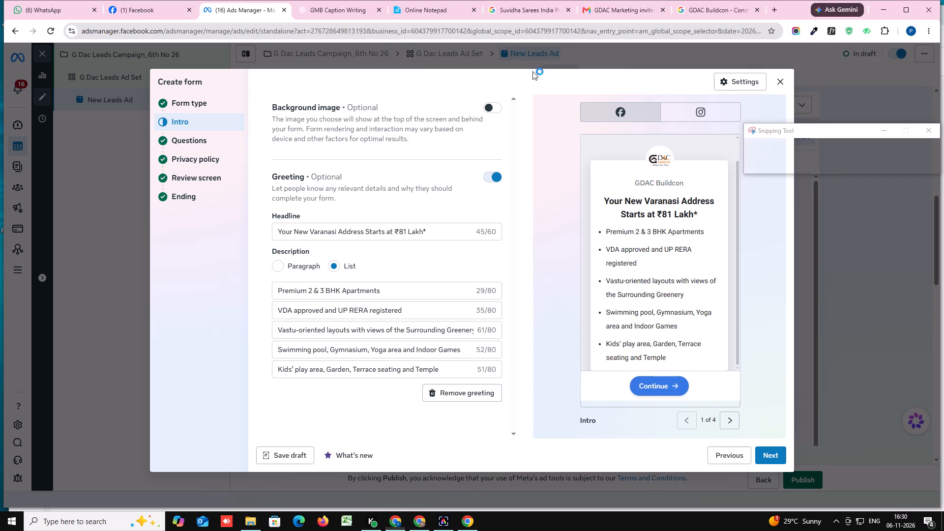
drag(548, 94, 773, 385)
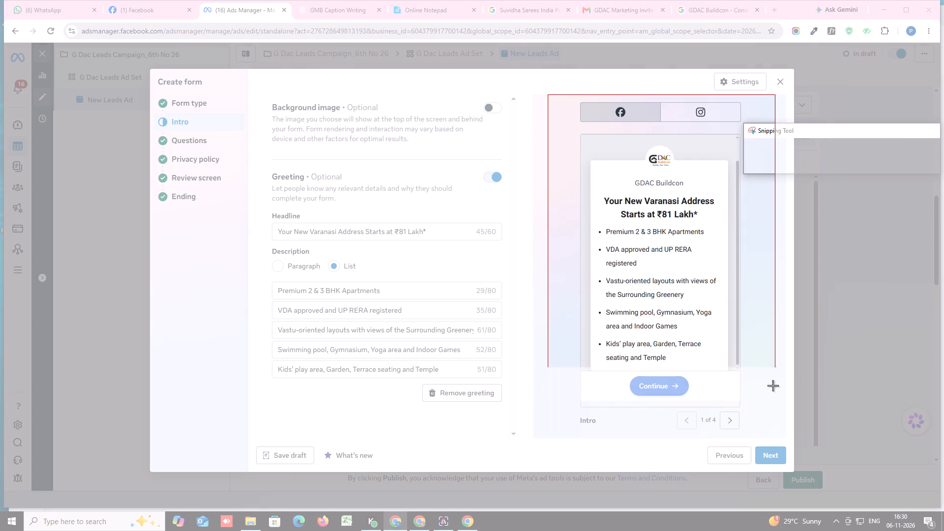
drag(773, 385, 772, 442)
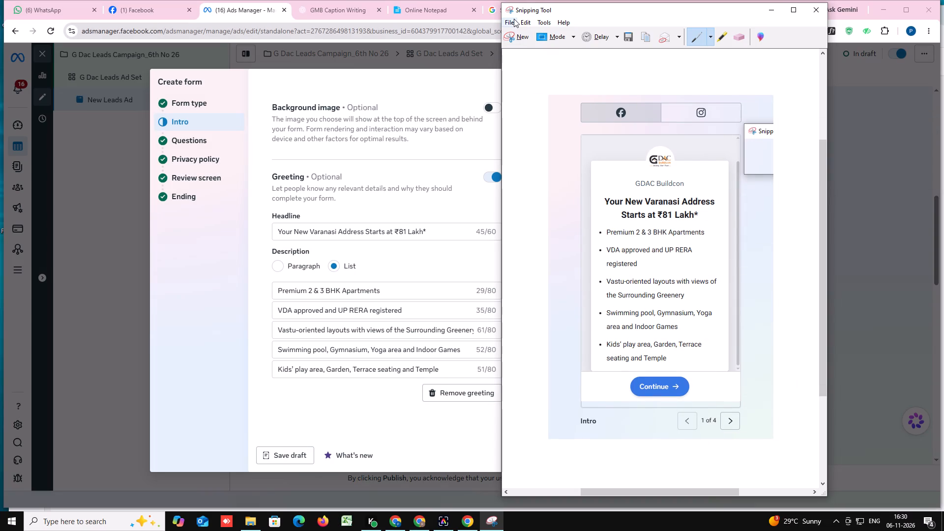
Save the snip as a PNG named "Lead Ad Form Preview -1" in Downloads.
click(514, 19)
click(527, 48)
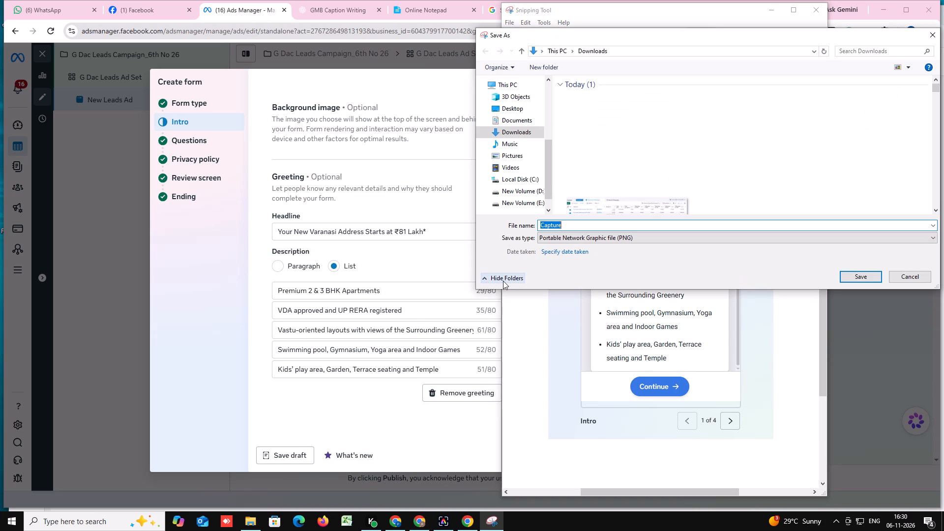
text(Lead)
key(space)
text(Ad Form Preview)
key(space)
text(-1)
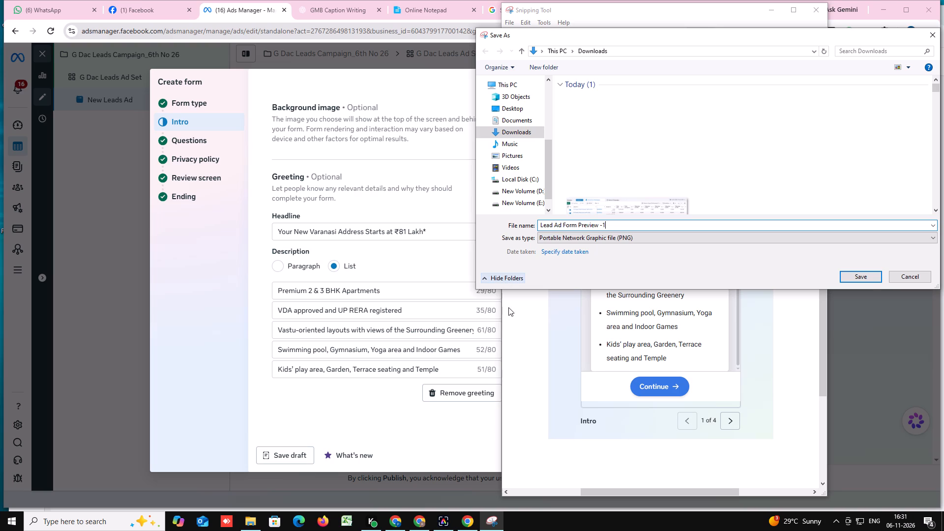
click(862, 278)
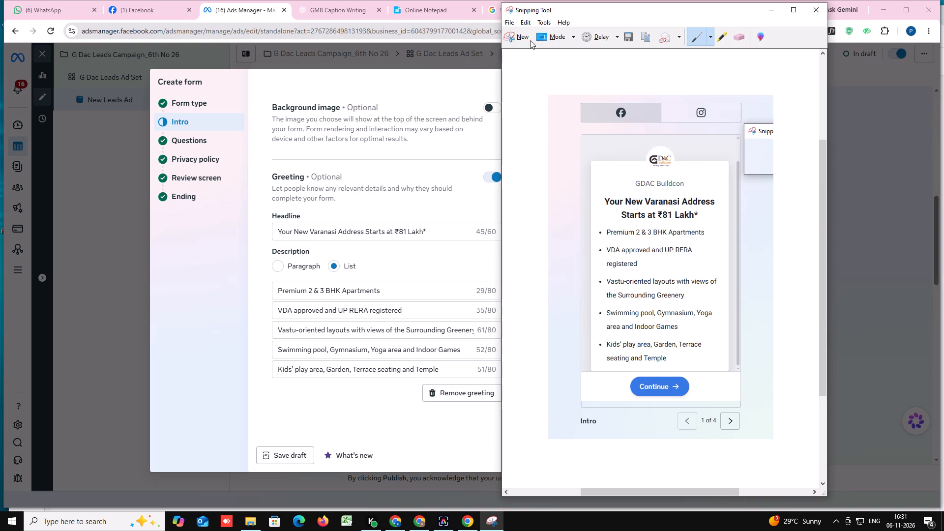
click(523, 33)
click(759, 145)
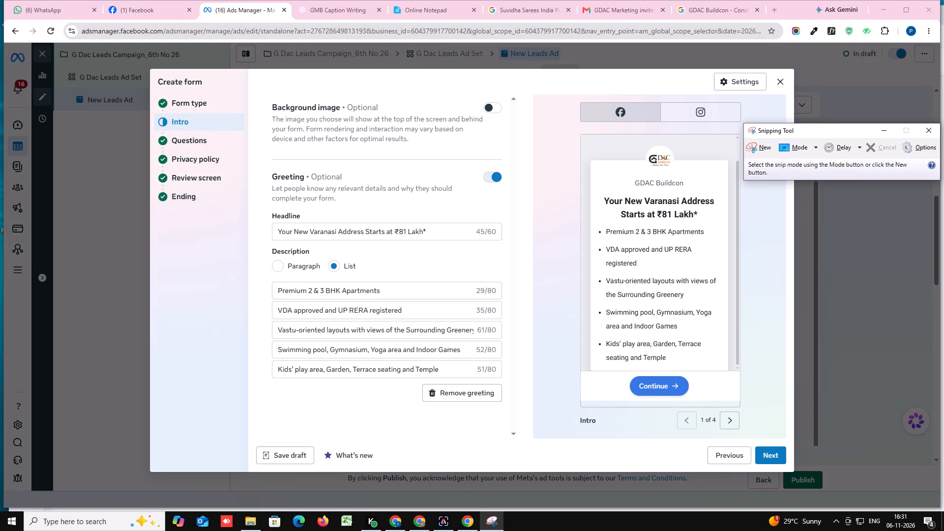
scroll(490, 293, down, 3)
click(771, 454)
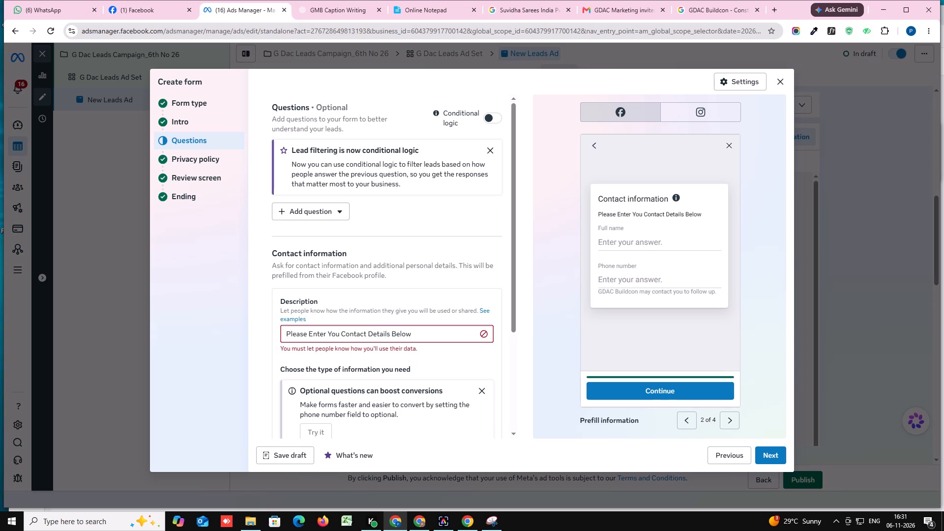